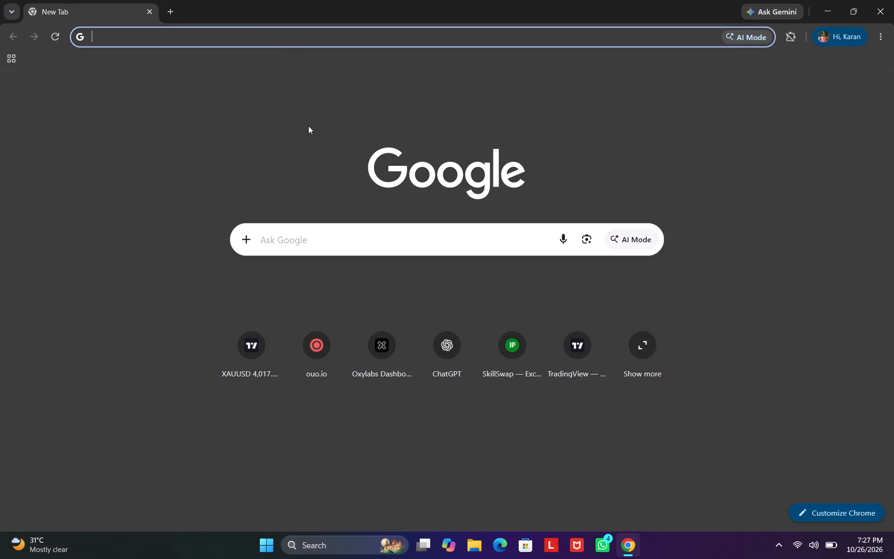
Open the XAUUSD TradingView chart from the new tab page's shortcuts.
left_click(263, 355)
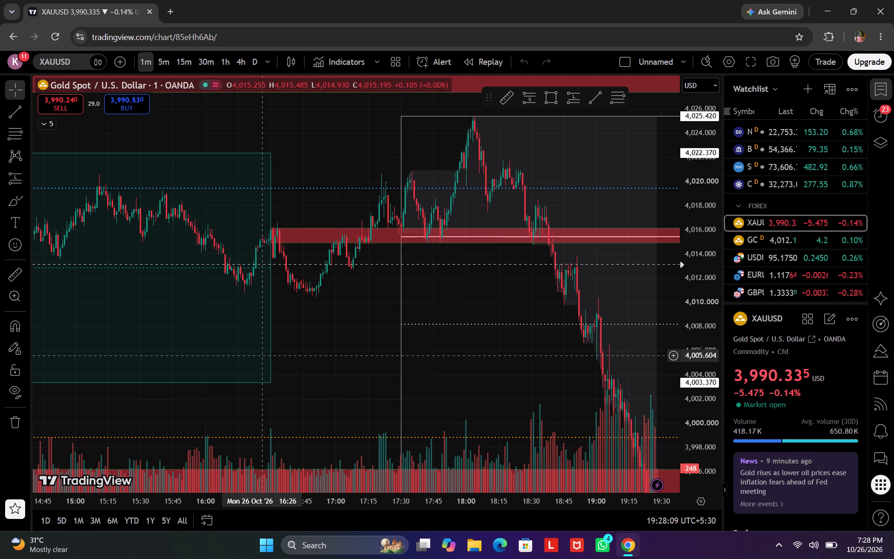
Switch the XAUUSD chart to the 5-minute timeframe.
left_click_drag(337, 303, 215, 264)
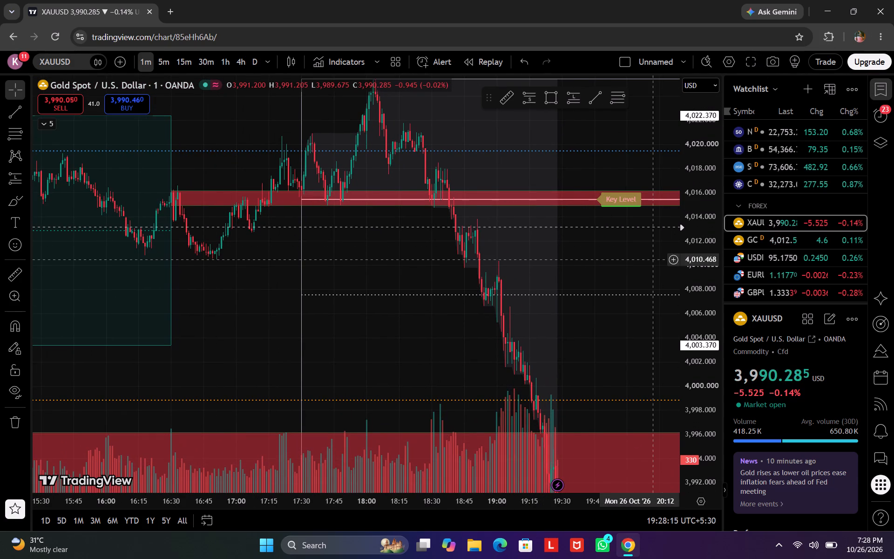
left_click_drag(603, 285, 586, 225)
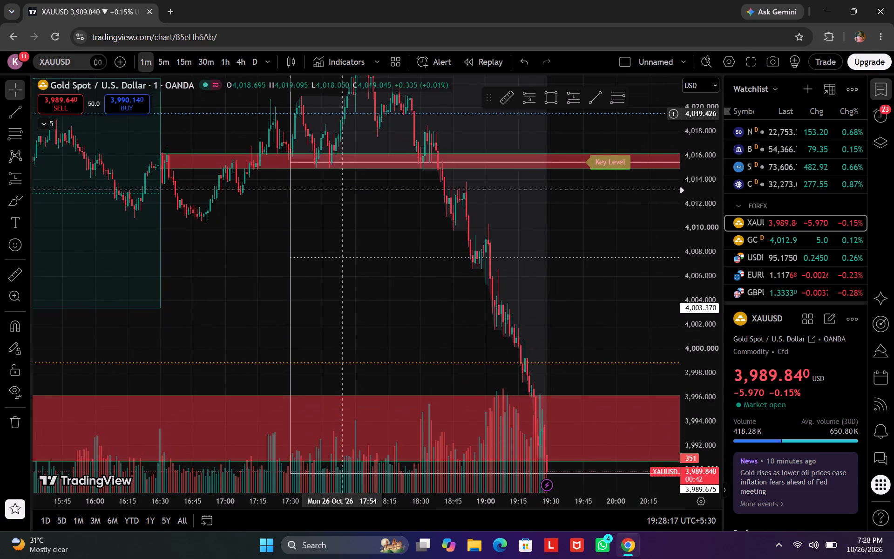
left_click(162, 62)
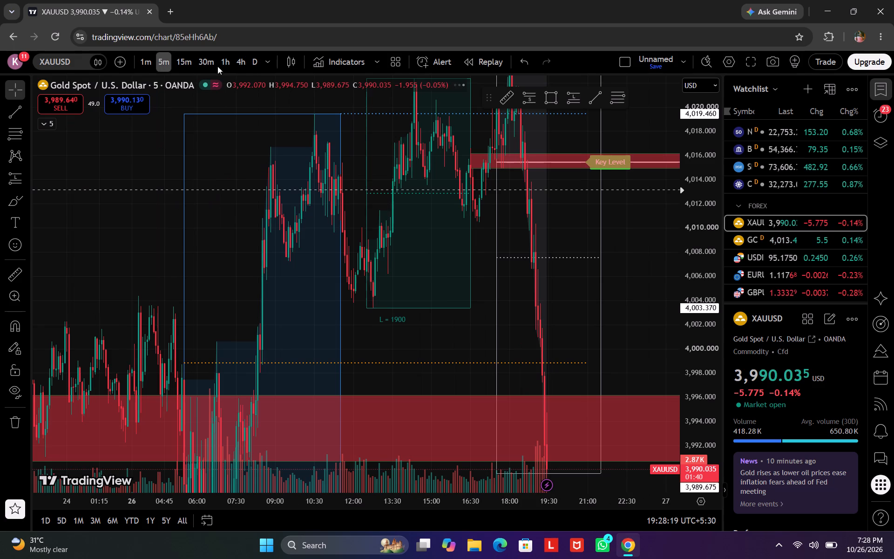
Examine the 5-minute price action across the session boxes, the Key Level and the upper and lower red zones.
left_click_drag(690, 207, 702, 305)
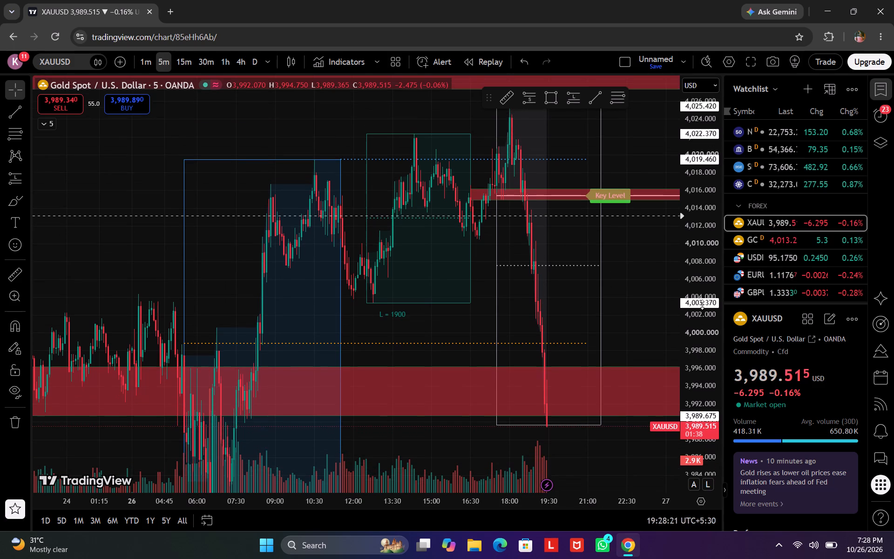
left_click_drag(702, 305, 702, 314)
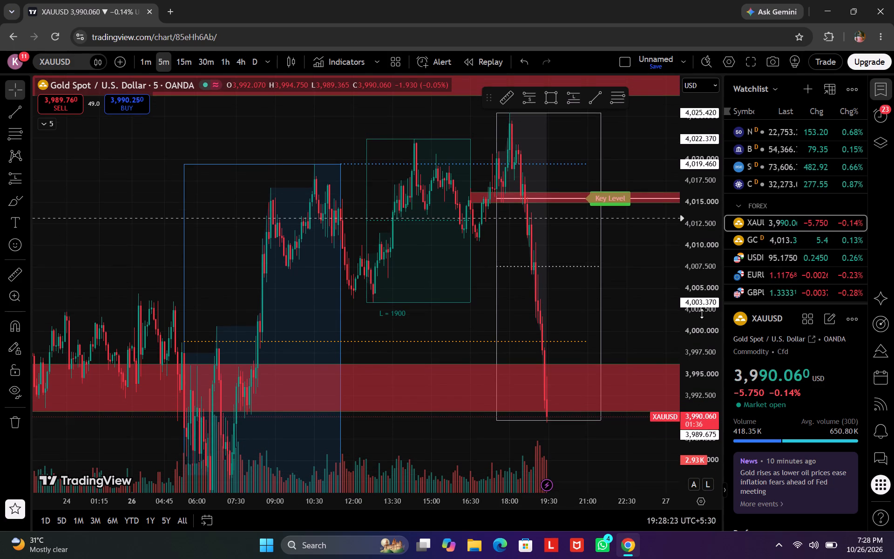
left_click_drag(702, 281, 697, 395)
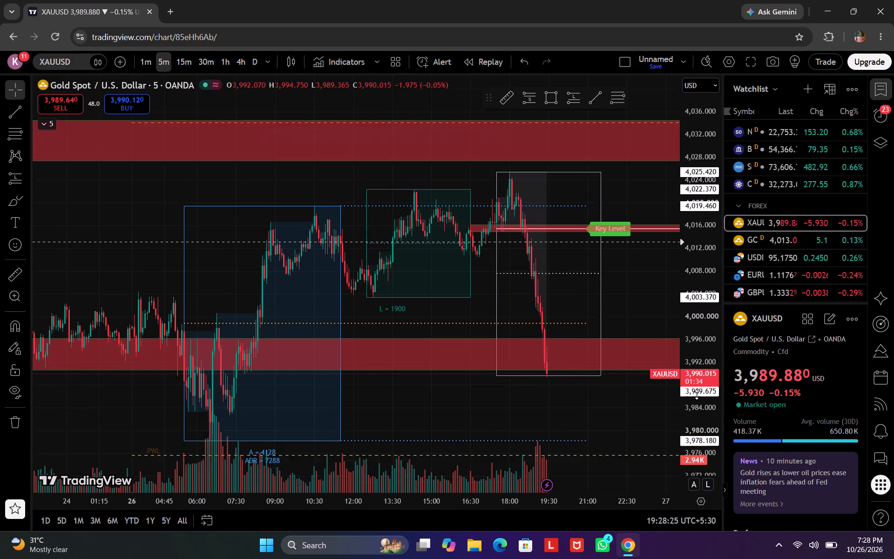
left_click_drag(697, 395, 697, 400)
left_click_drag(518, 394, 512, 368)
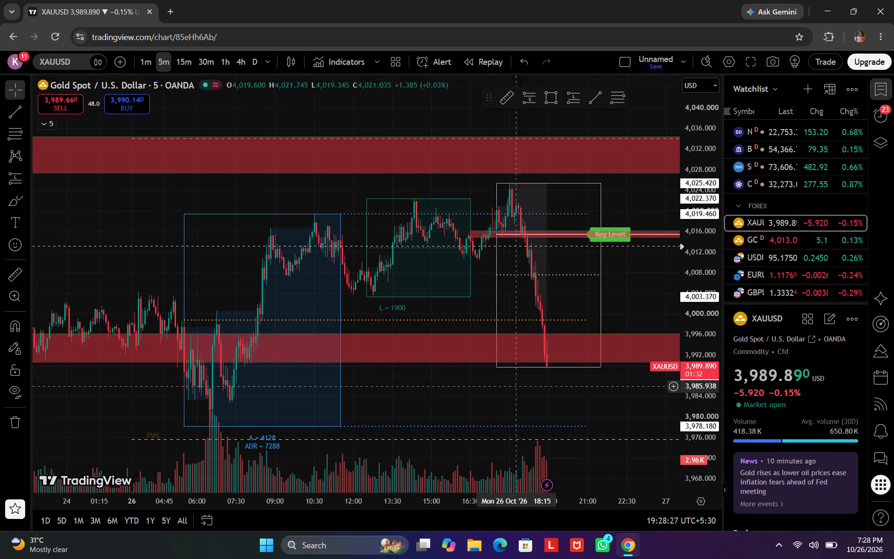
left_click_drag(512, 368, 506, 341)
left_click_drag(695, 389, 678, 314)
left_click_drag(508, 383, 505, 275)
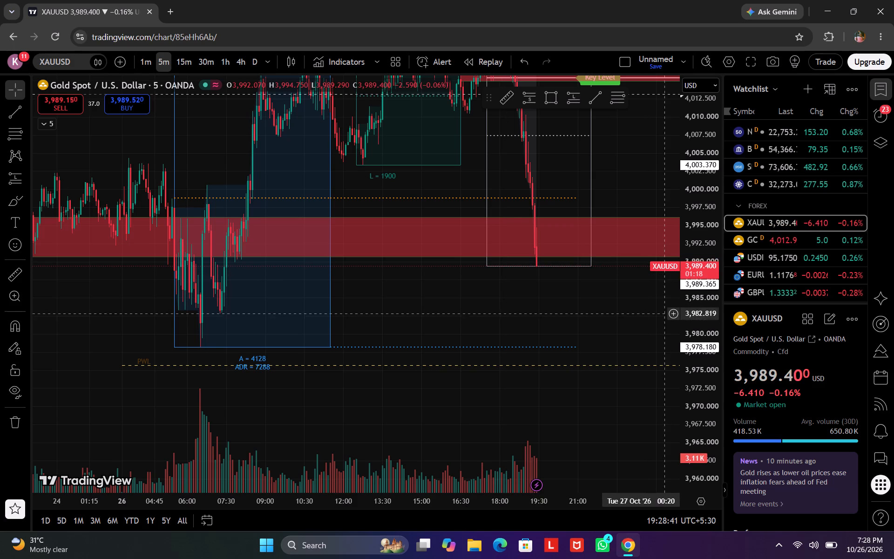
left_click_drag(561, 295, 509, 460)
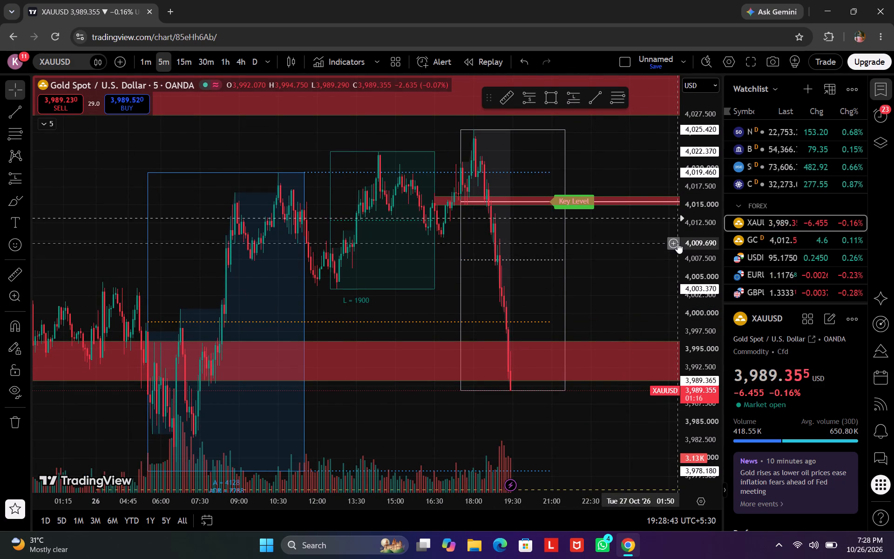
left_click_drag(685, 243, 679, 304)
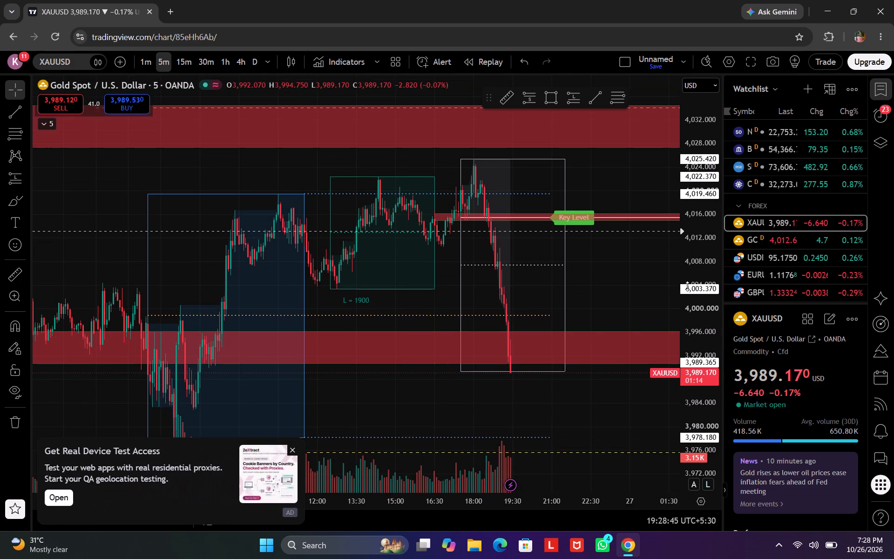
left_click_drag(694, 253, 692, 268)
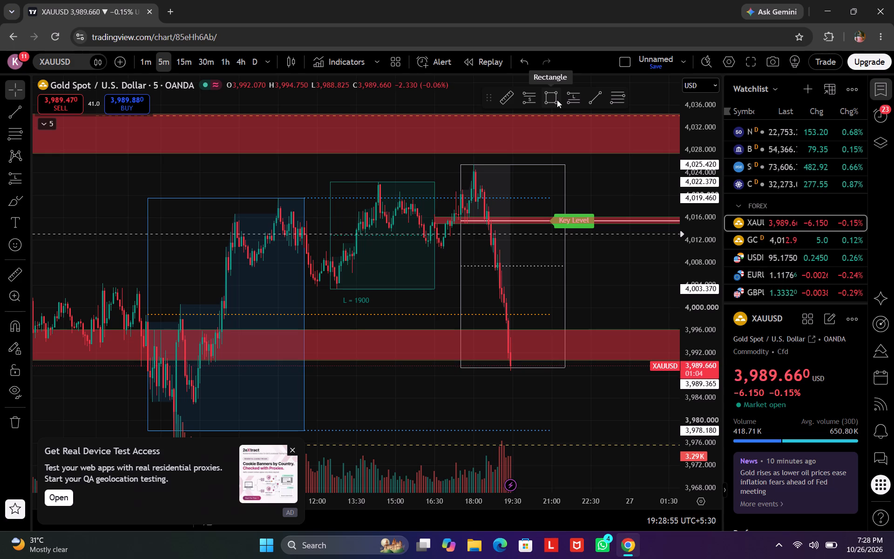
scroll(551, 188, "left", 1)
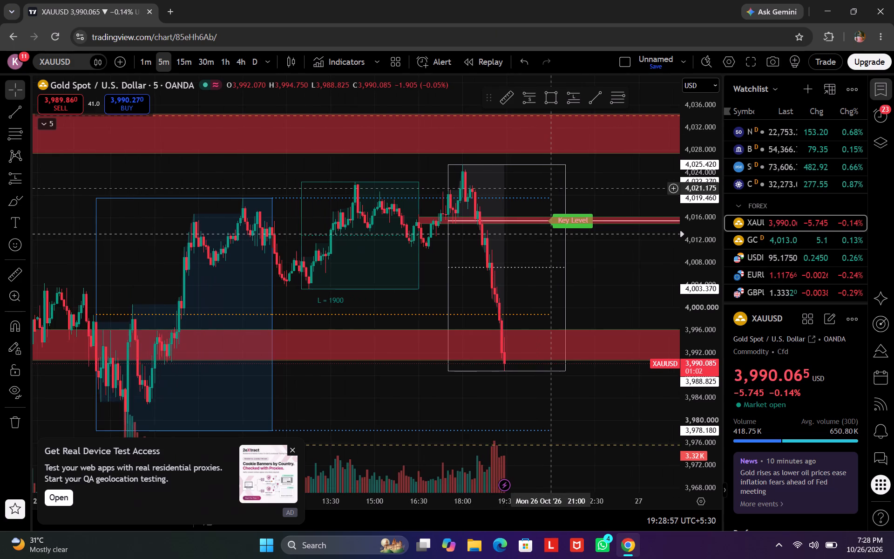
scroll(551, 188, "left", 1)
left_click_drag(698, 299, 630, 117)
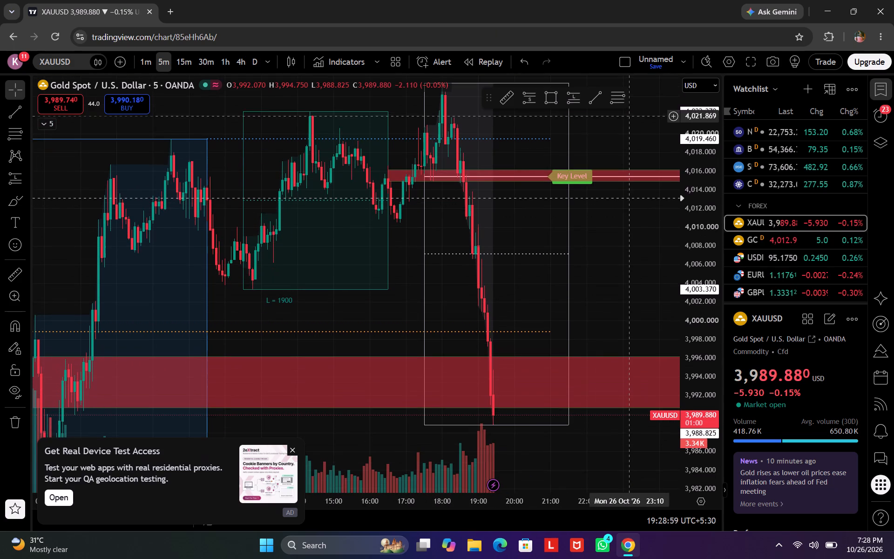
left_click_drag(626, 196, 637, 267)
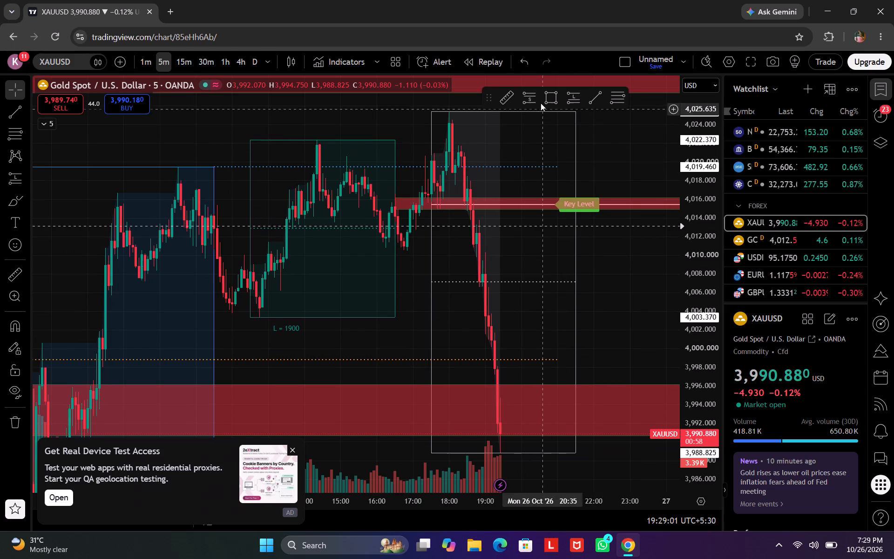
Place a short position at the 18:30 candle of 26 Oct with its entry at about 4,017.53.
left_click(530, 99)
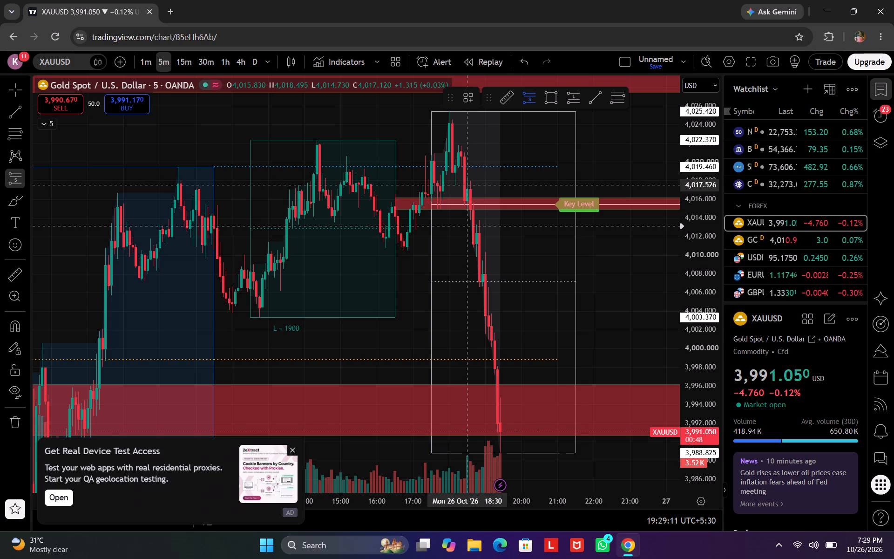
left_click(468, 185)
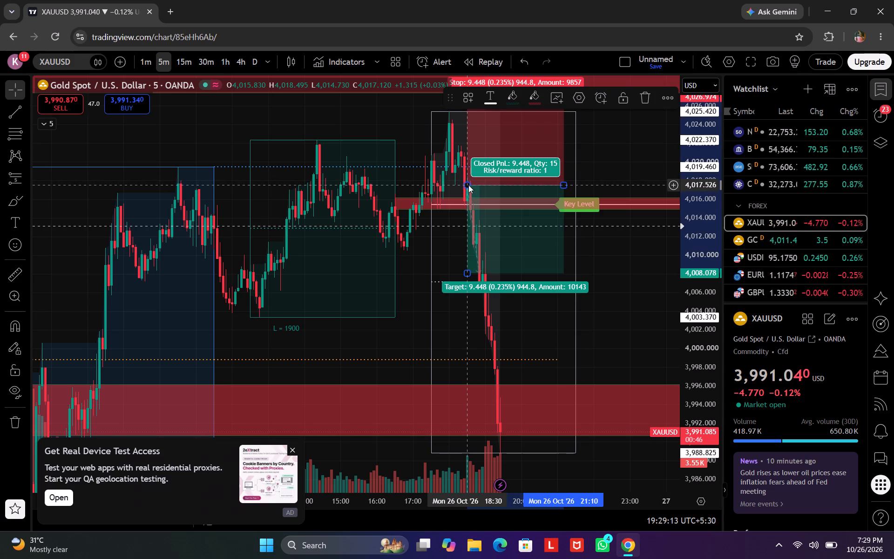
left_click(468, 185)
Tighten the short position's stop level to about 4,022.33.
left_click_drag(442, 173, 463, 108)
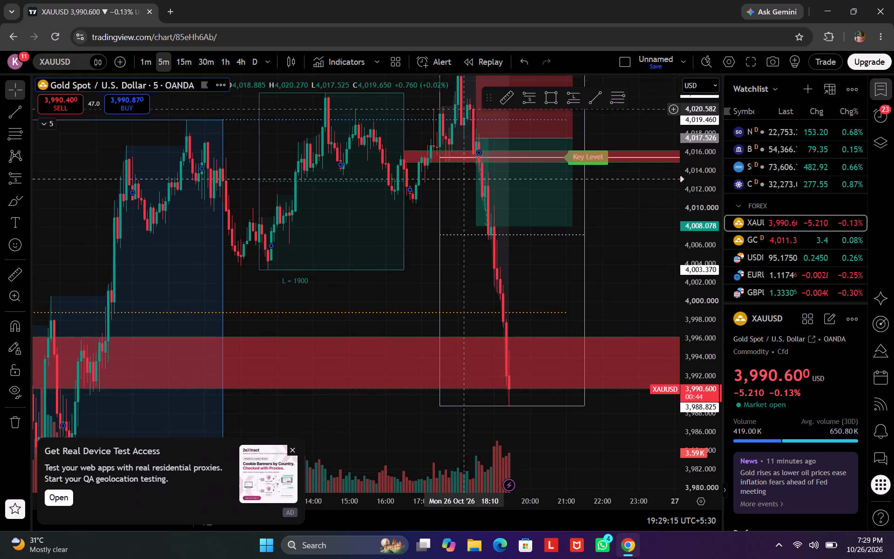
left_click_drag(463, 108, 430, 188)
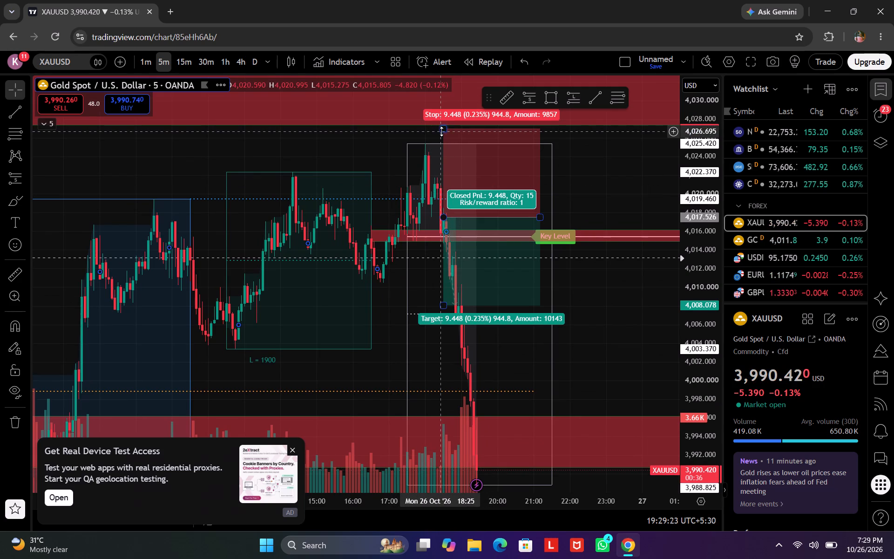
left_click_drag(441, 131, 448, 172)
Extend the short position's profit target down to about 3,995.53, near the top of the lower red zone.
left_click_drag(412, 203, 400, 178)
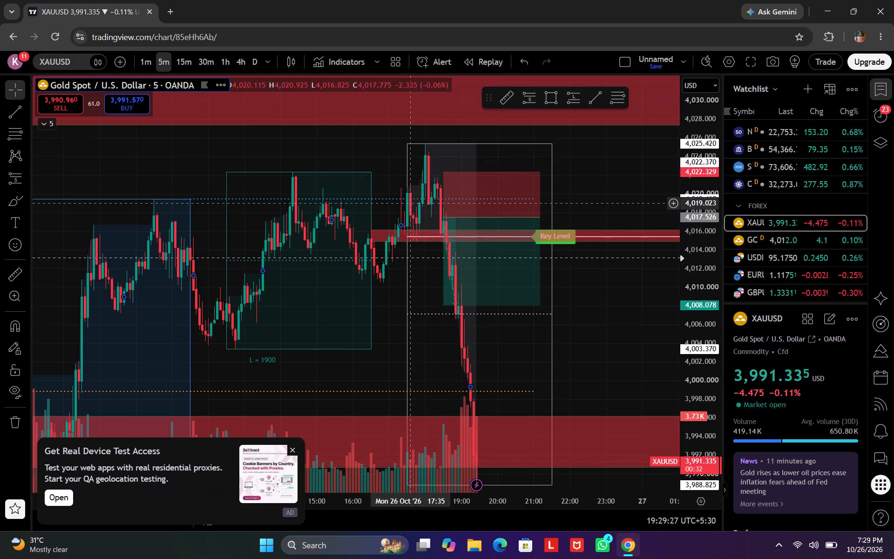
left_click_drag(400, 178, 391, 153)
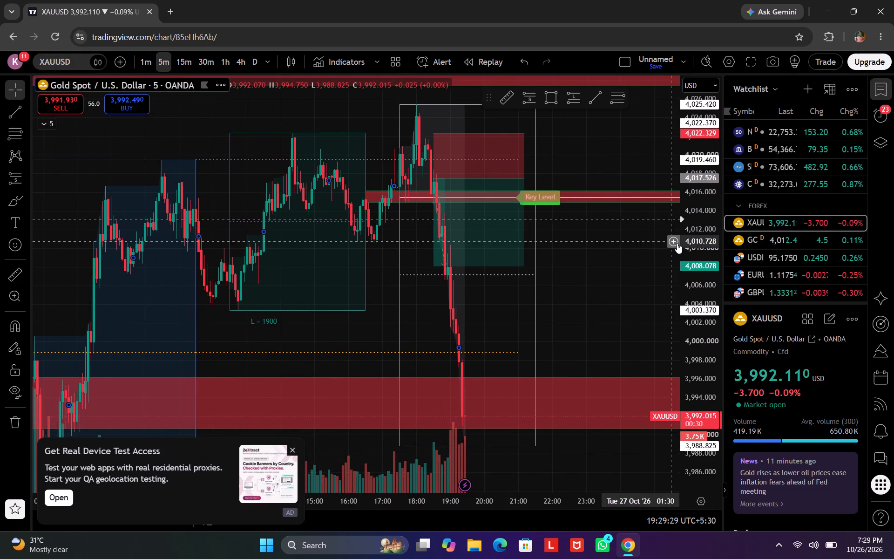
left_click_drag(699, 245, 684, 346)
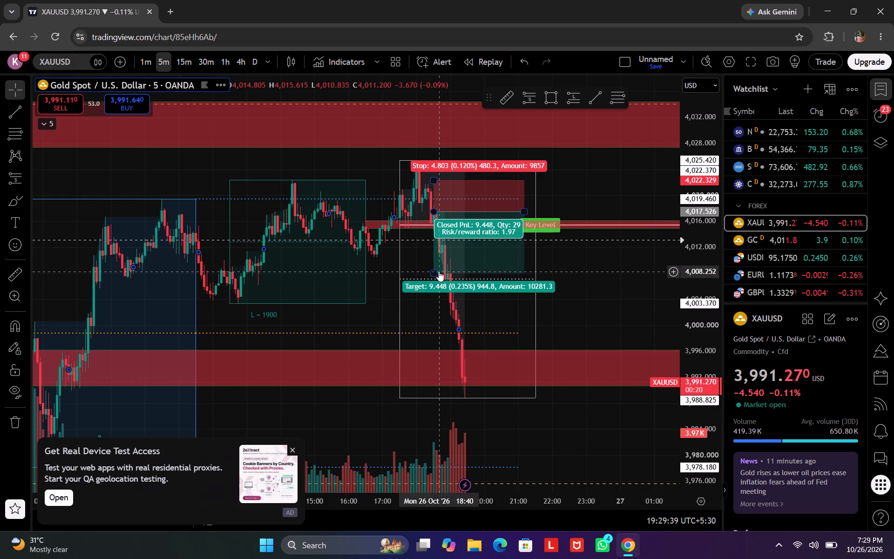
left_click_drag(434, 272, 458, 368)
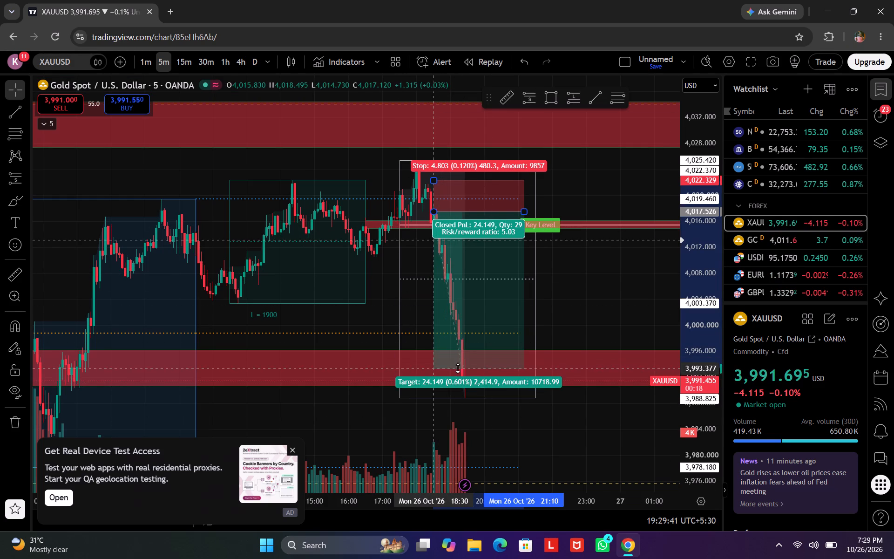
left_click_drag(458, 368, 450, 384)
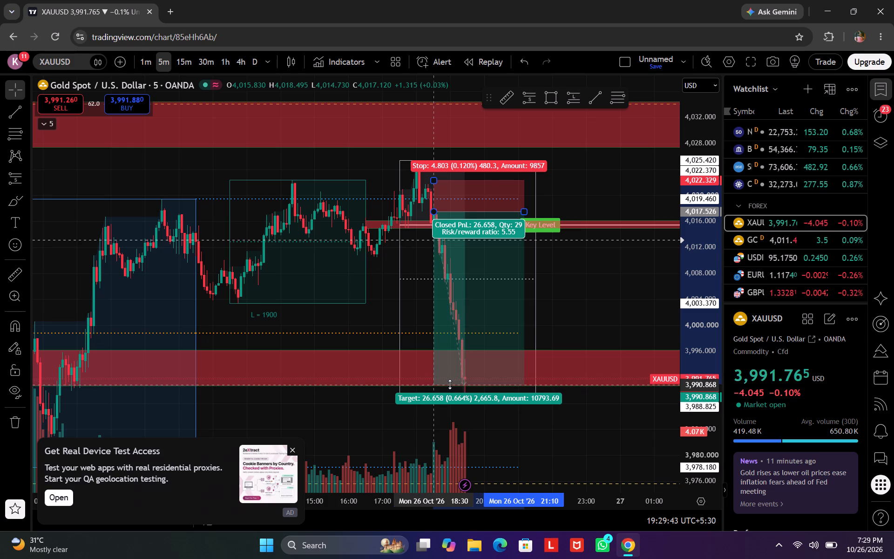
left_click_drag(450, 384, 449, 371)
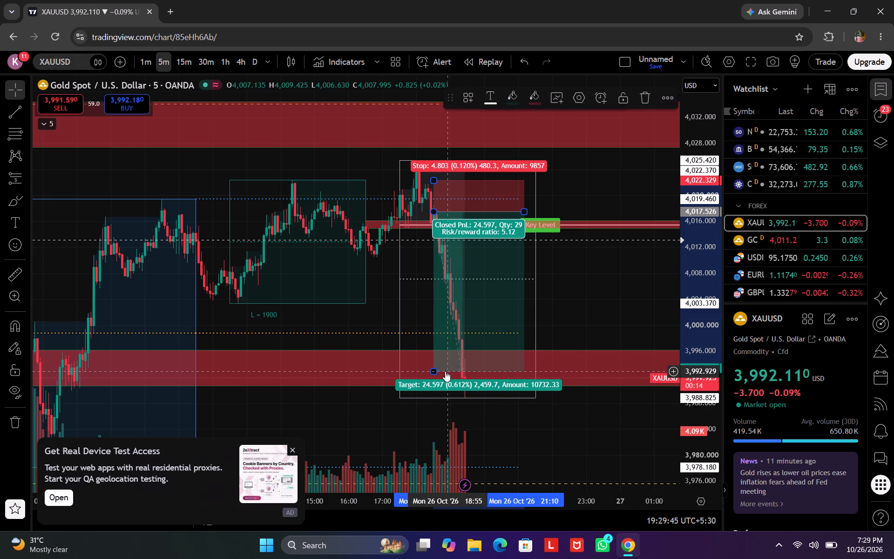
left_click(380, 357)
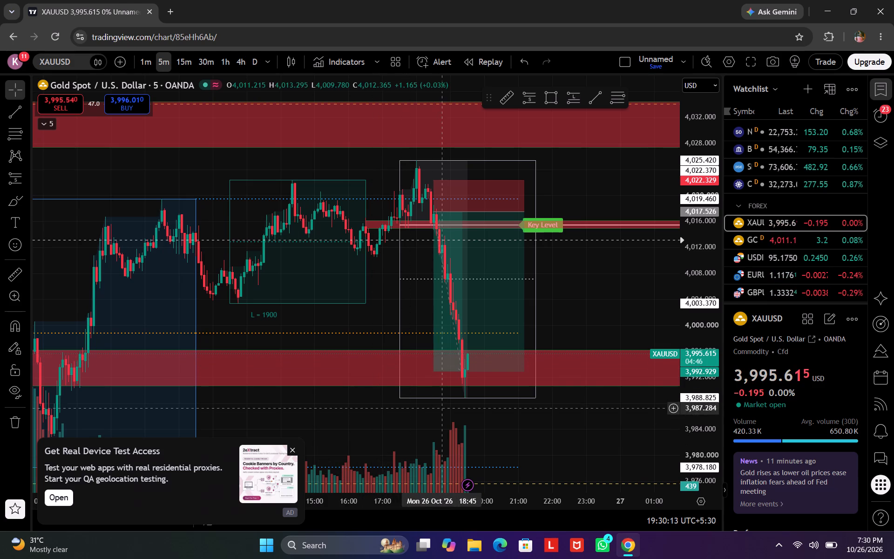
left_click_drag(435, 371, 435, 358)
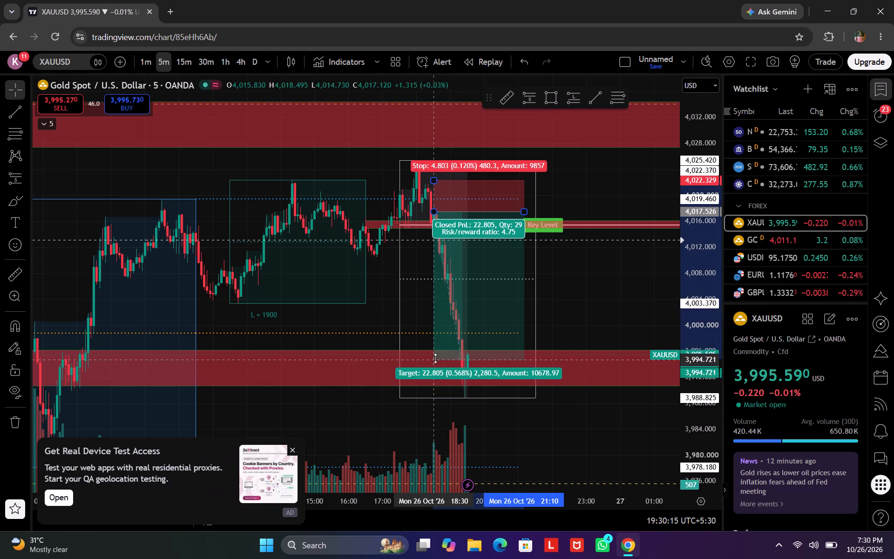
left_click_drag(435, 358, 434, 354)
left_click(412, 314)
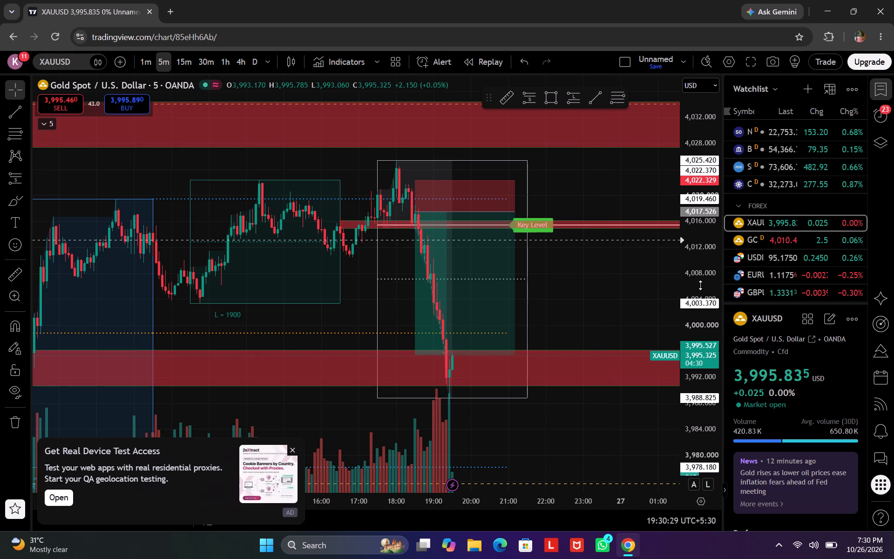
Draw a Fibonacci retracement over the evening decline, from the swing high at about 4,025.11 to the low at about 3,988.51.
left_click_drag(701, 285, 696, 391)
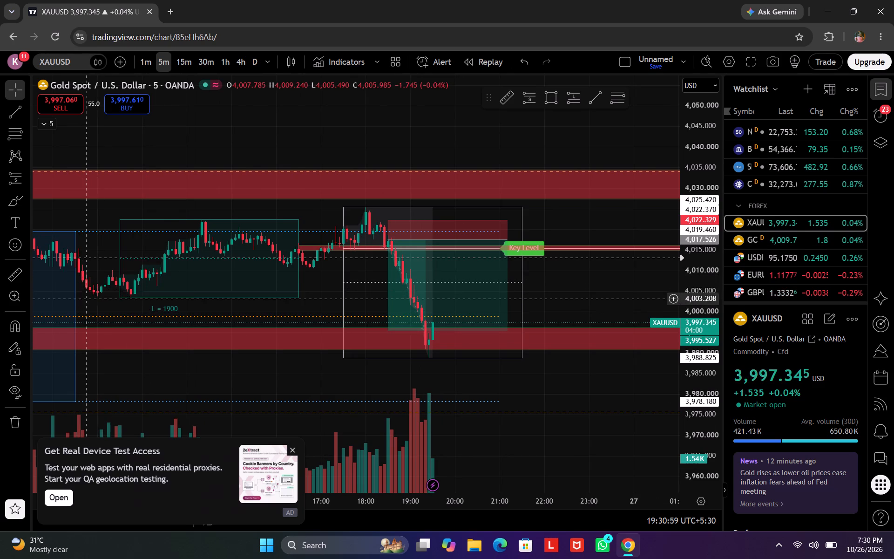
left_click(617, 98)
left_click_drag(362, 208, 476, 339)
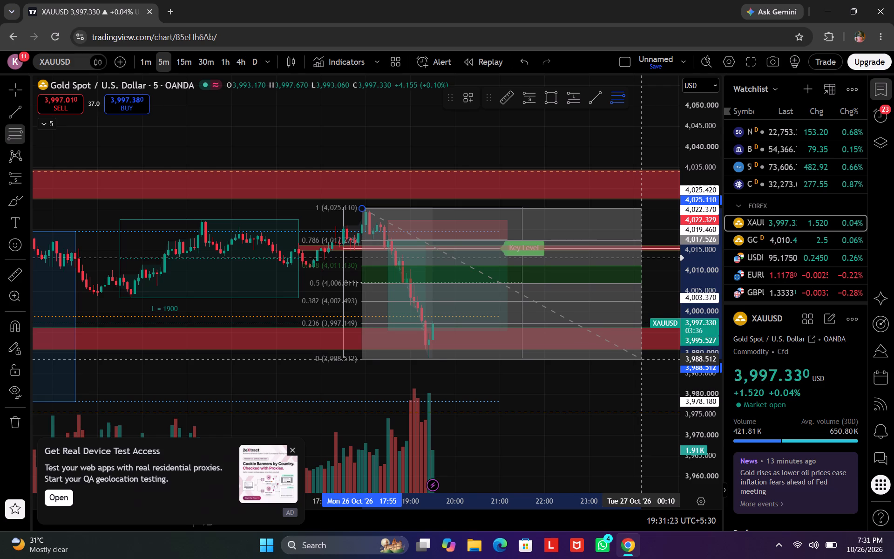
left_click(640, 359)
Check the retracement on the 15-minute timeframe, and switch the chart to the 1-minute timeframe.
left_click_drag(596, 402, 707, 380)
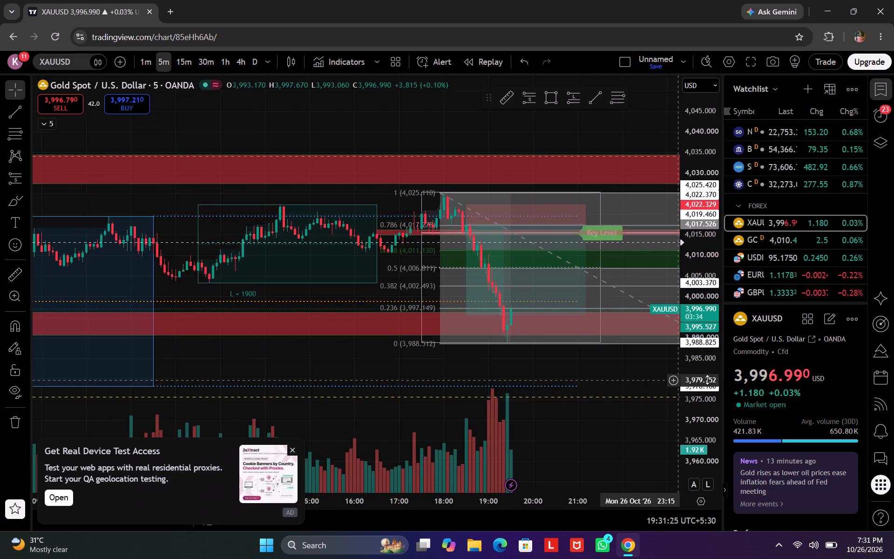
left_click_drag(638, 372, 475, 376)
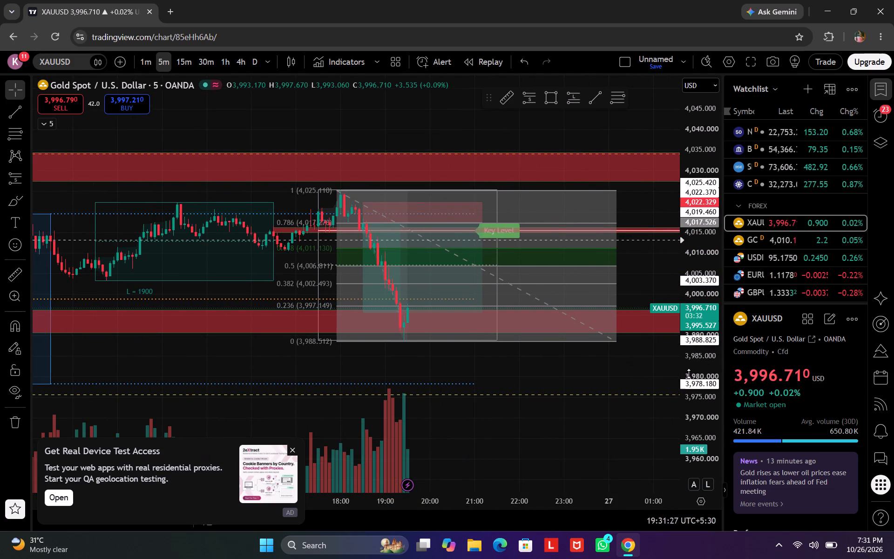
left_click_drag(700, 374, 667, 216)
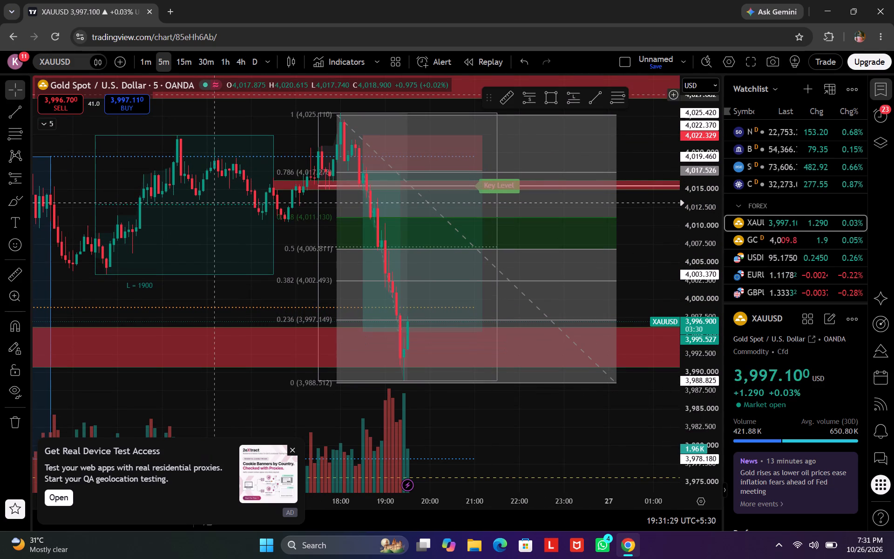
left_click(184, 59)
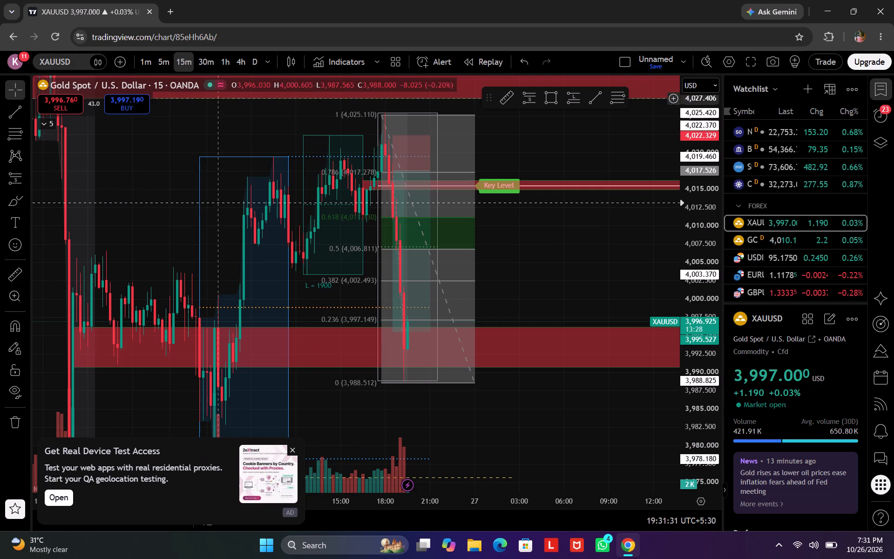
left_click(145, 65)
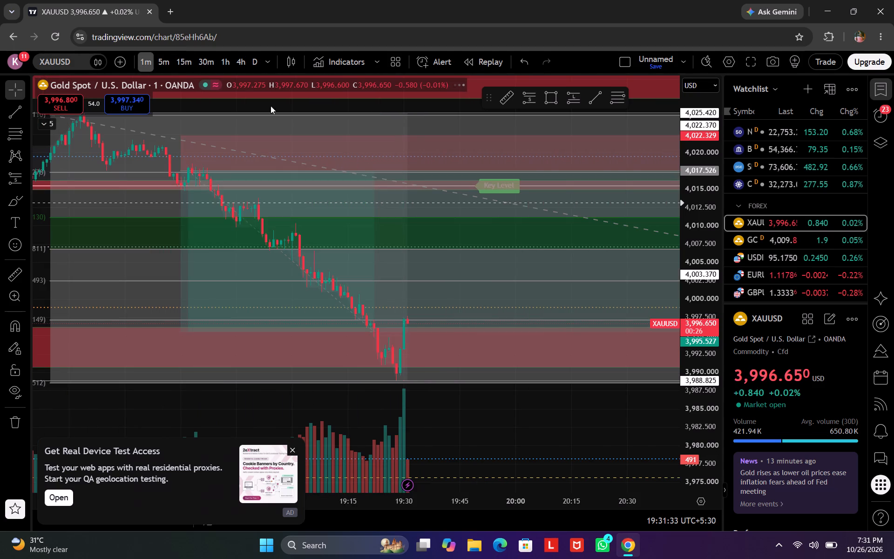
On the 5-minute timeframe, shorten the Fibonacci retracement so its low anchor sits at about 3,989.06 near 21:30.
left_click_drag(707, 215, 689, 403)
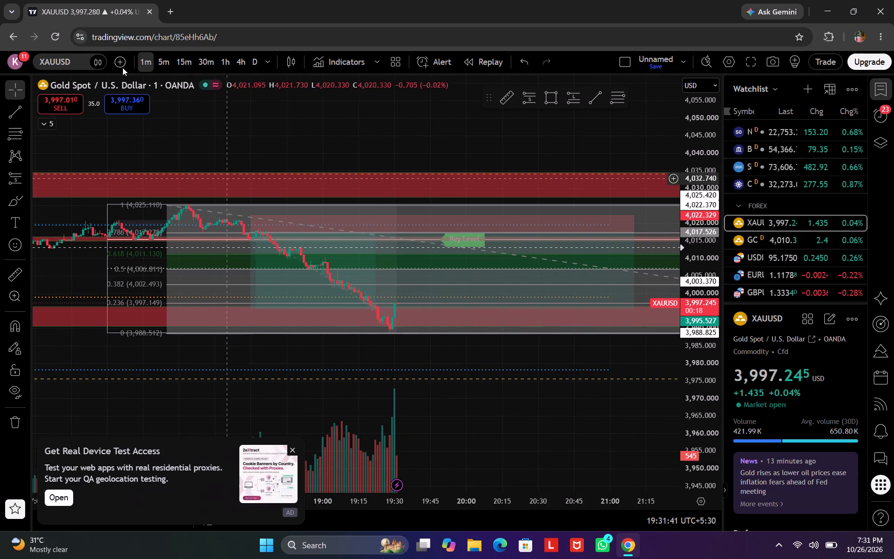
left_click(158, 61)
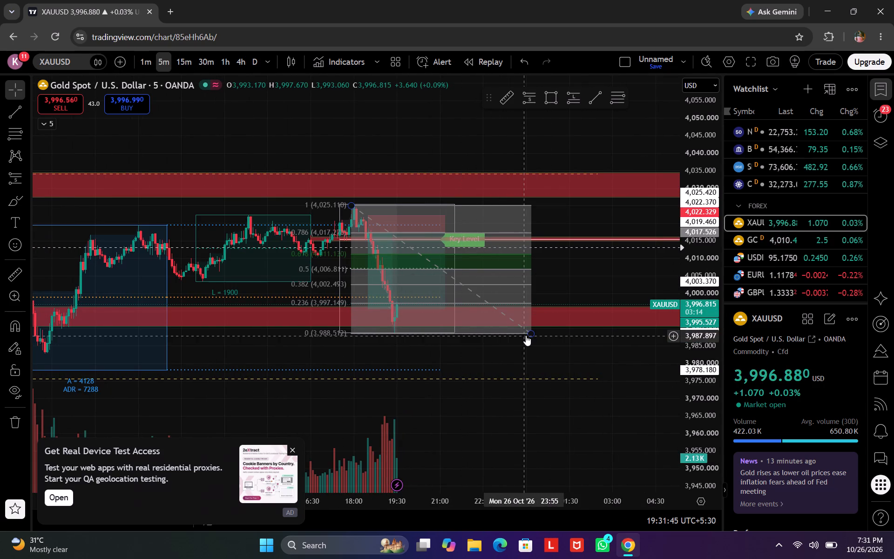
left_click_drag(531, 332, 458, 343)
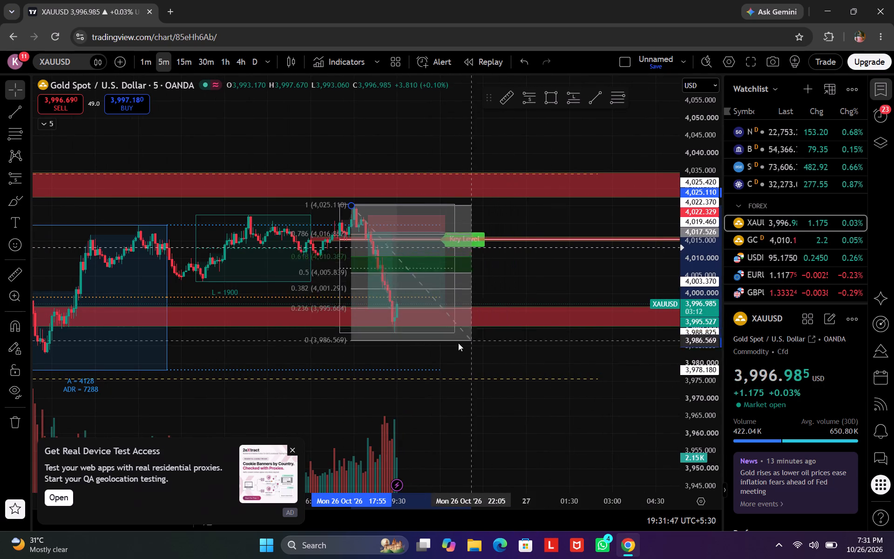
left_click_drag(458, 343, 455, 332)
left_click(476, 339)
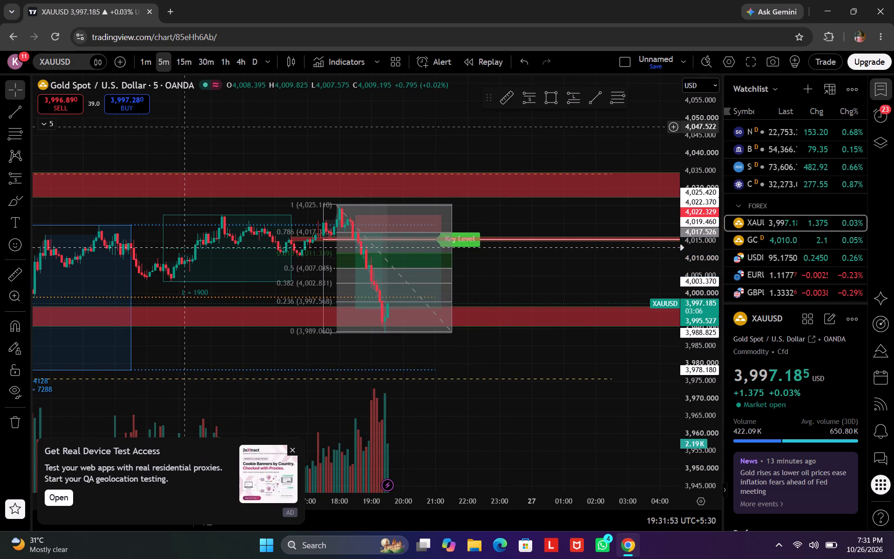
Return the chart to the 1-minute timeframe and delete the Fibonacci retracement over the evening decline.
left_click(150, 64)
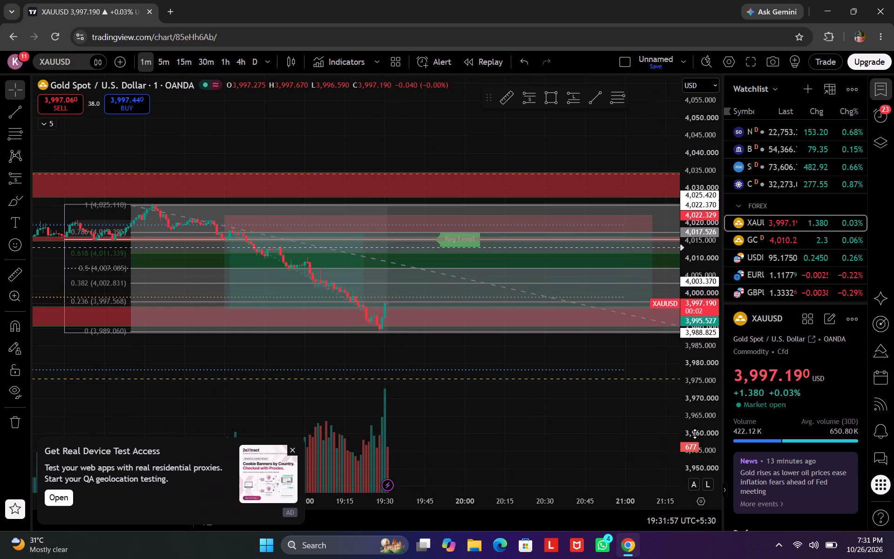
left_click_drag(695, 434, 657, 238)
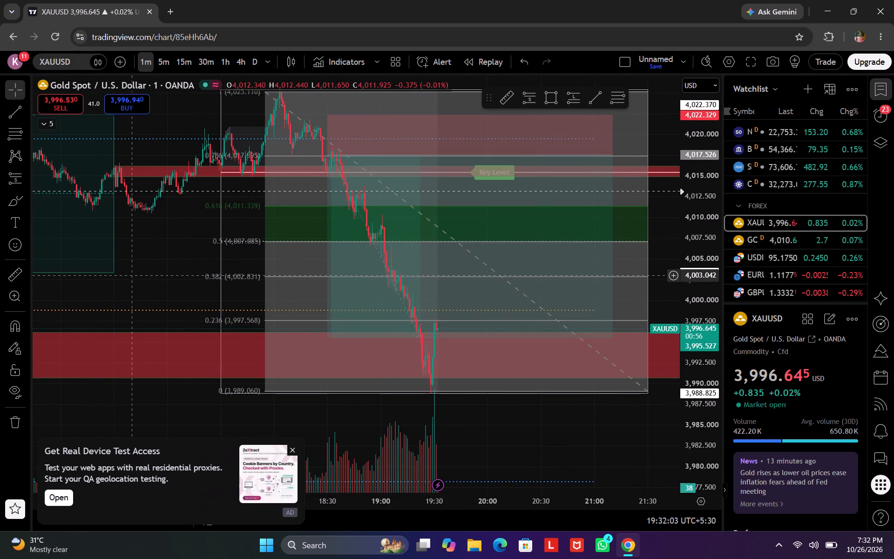
left_click_drag(108, 246, 163, 245)
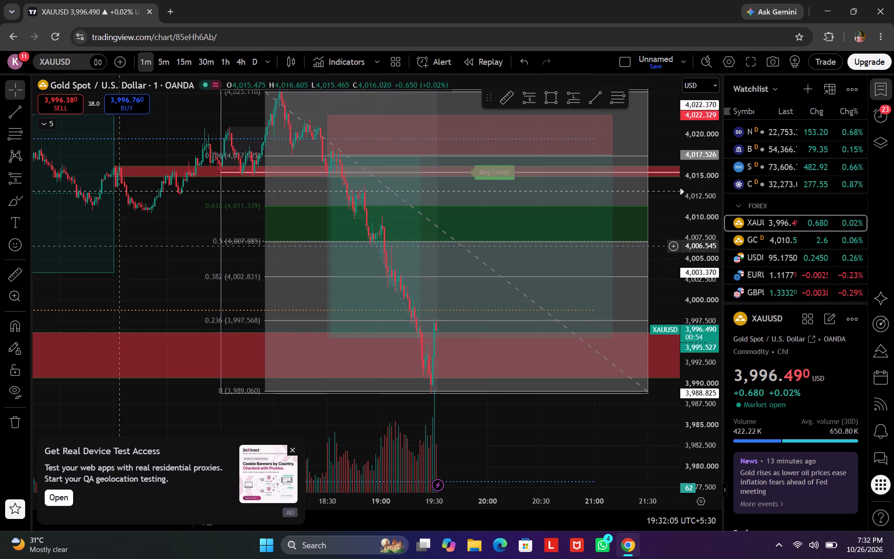
left_click_drag(163, 245, 414, 214)
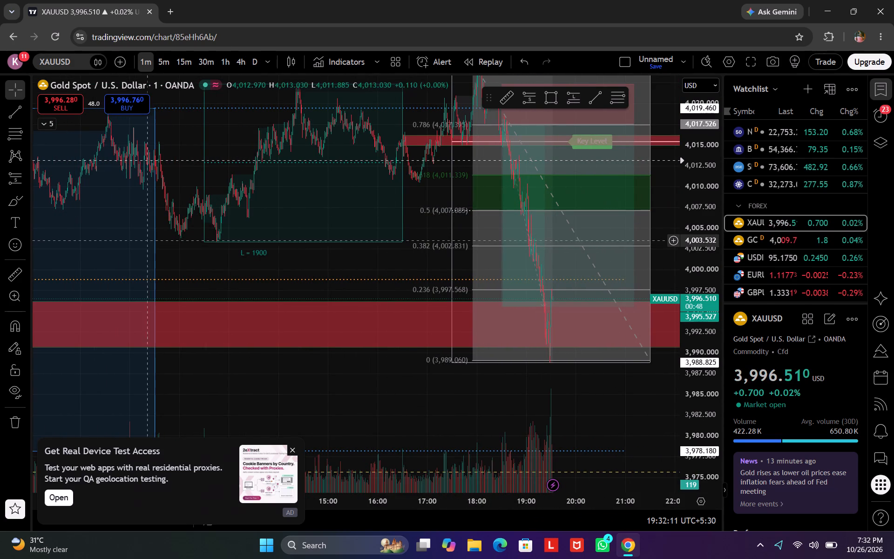
left_click_drag(197, 293, 72, 289)
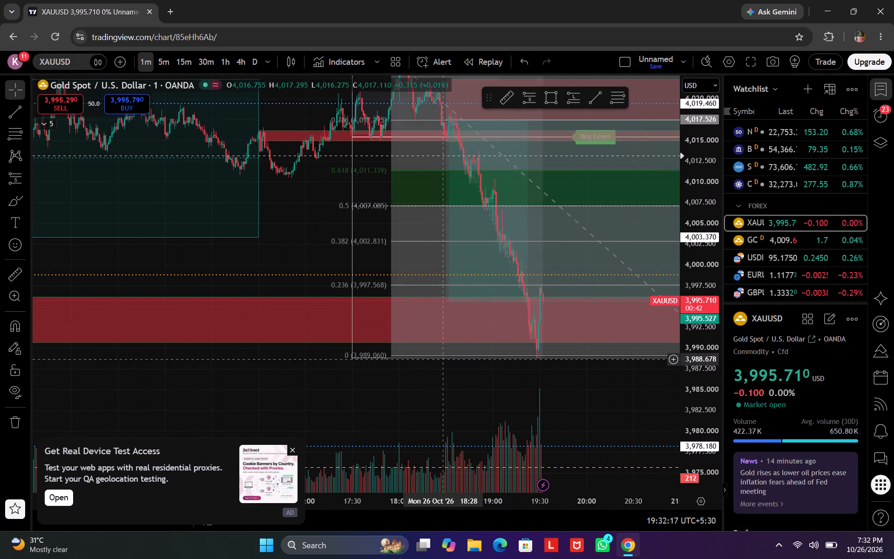
left_click(407, 354)
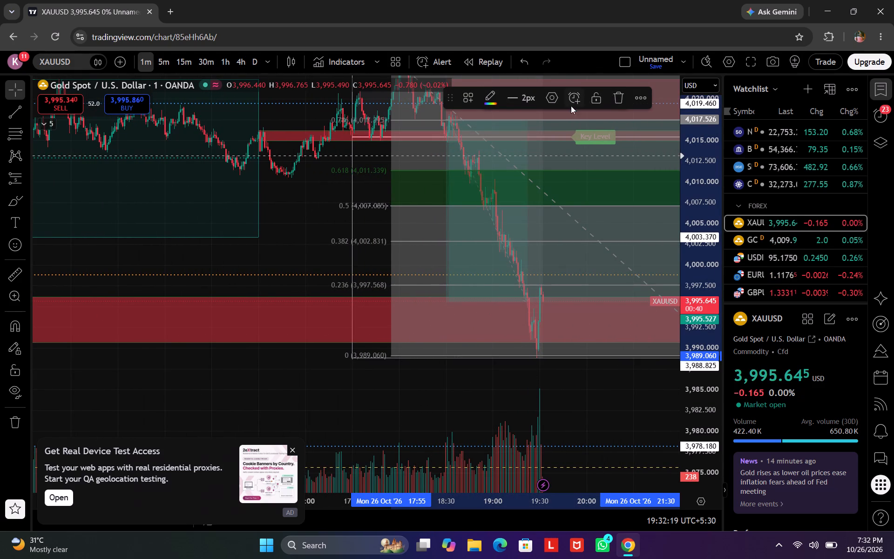
left_click(620, 96)
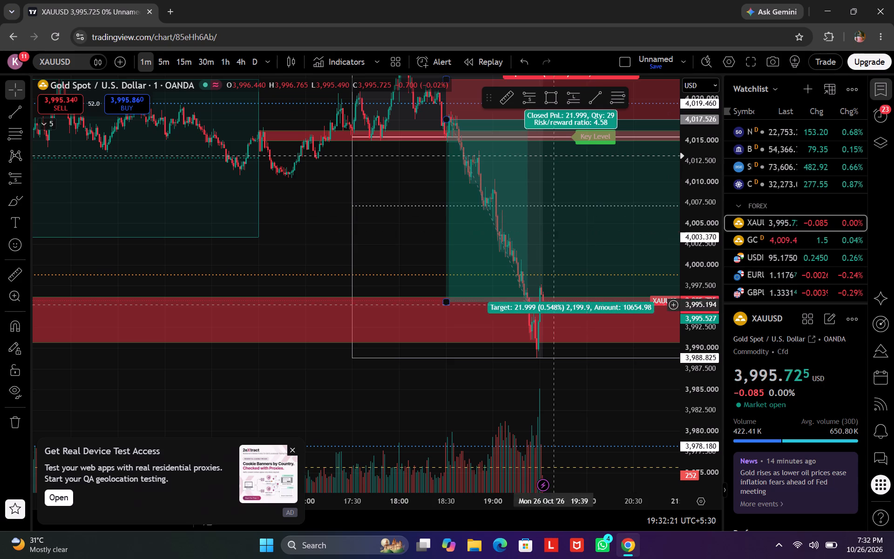
Examine the latest 1-minute price action around the lower red zone and the short position's target.
left_click_drag(534, 420, 283, 391)
scroll(283, 391, "left", 1)
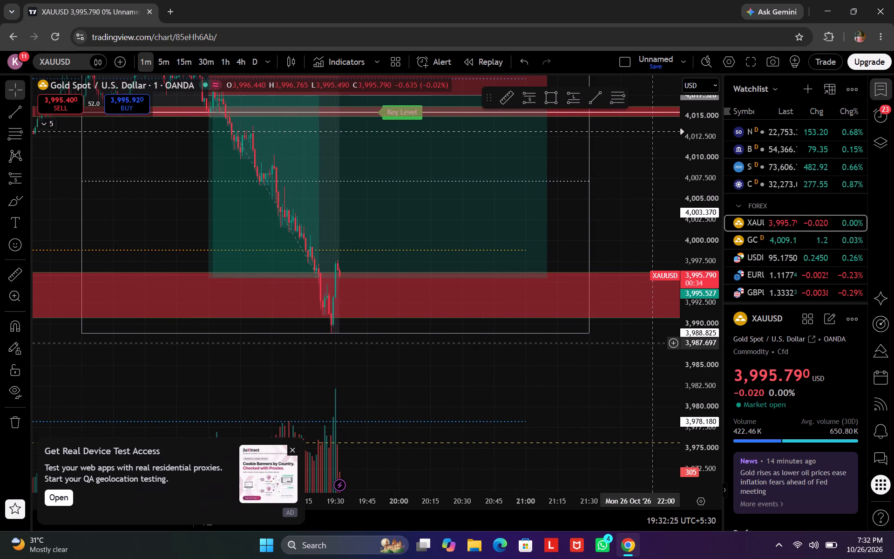
left_click_drag(694, 208, 718, 353)
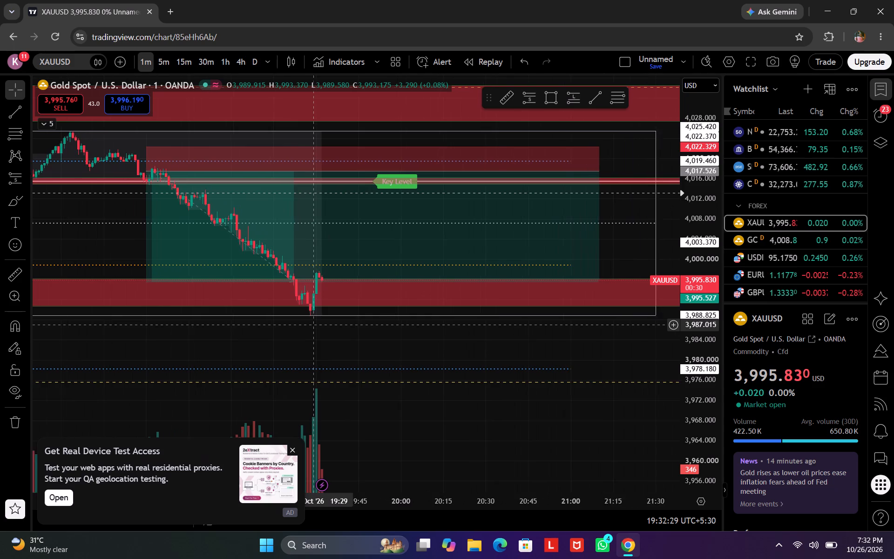
left_click_drag(697, 350, 668, 50)
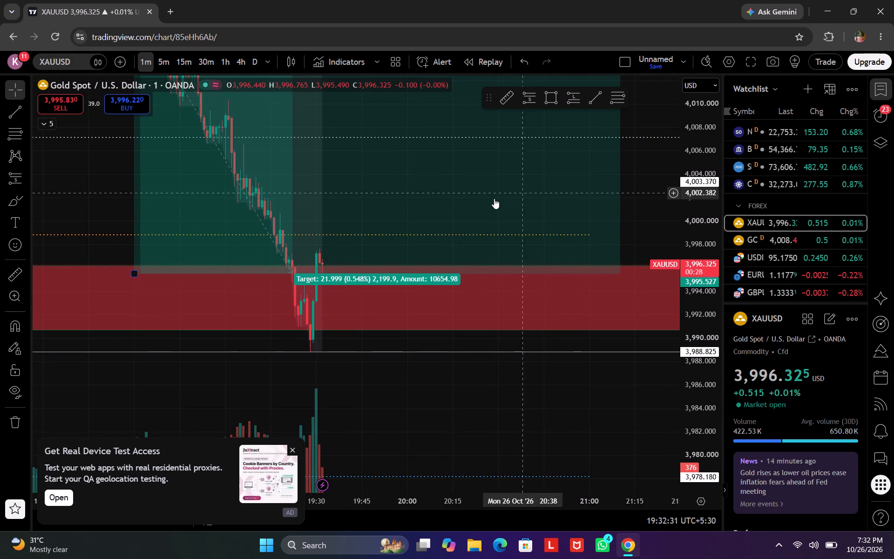
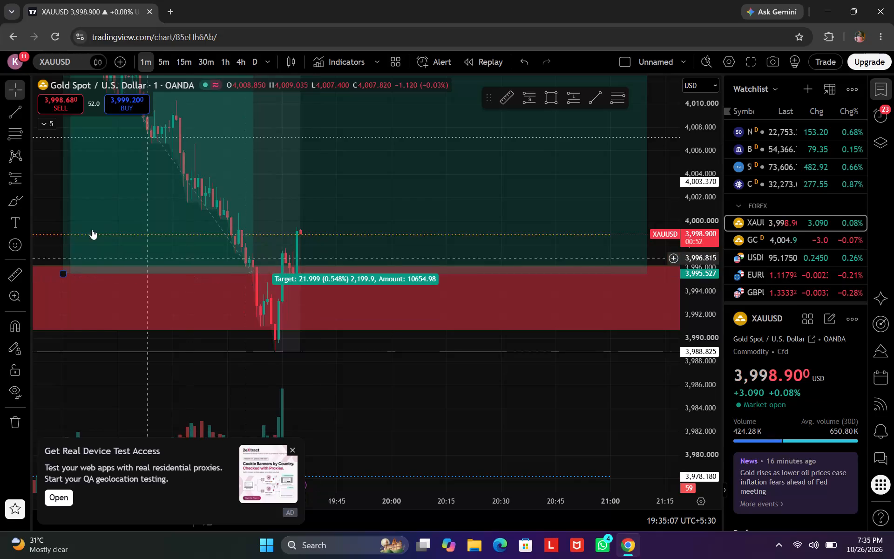
Examine the evening decline and the short position against the wider 1-minute price action.
left_click_drag(58, 210, 90, 255)
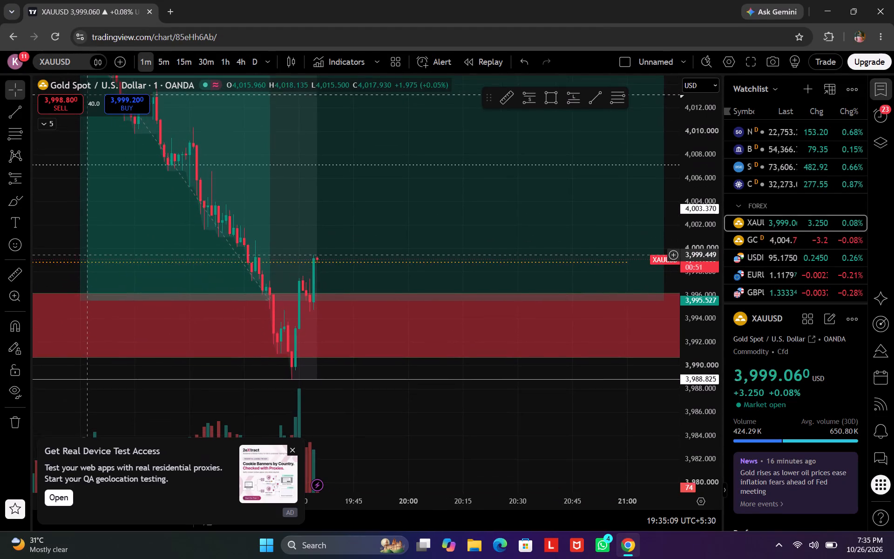
left_click_drag(90, 255, 99, 271)
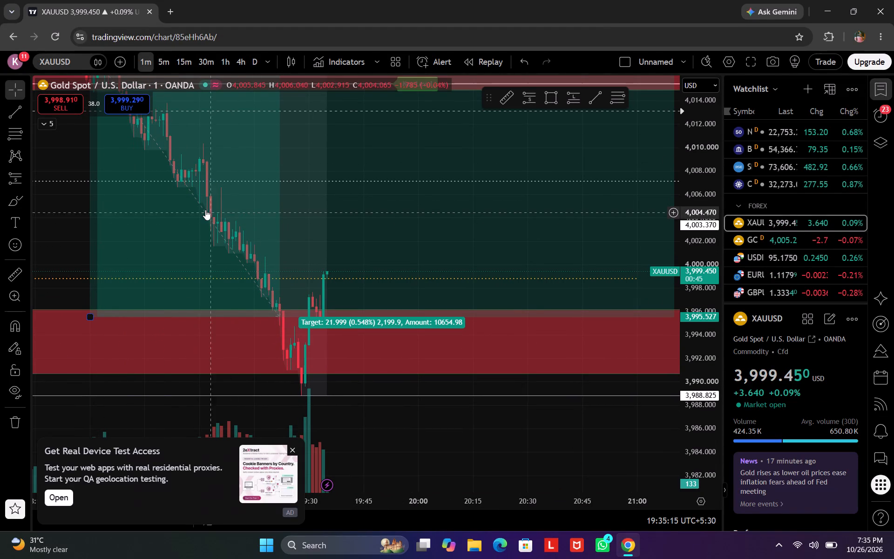
left_click_drag(66, 171, 186, 273)
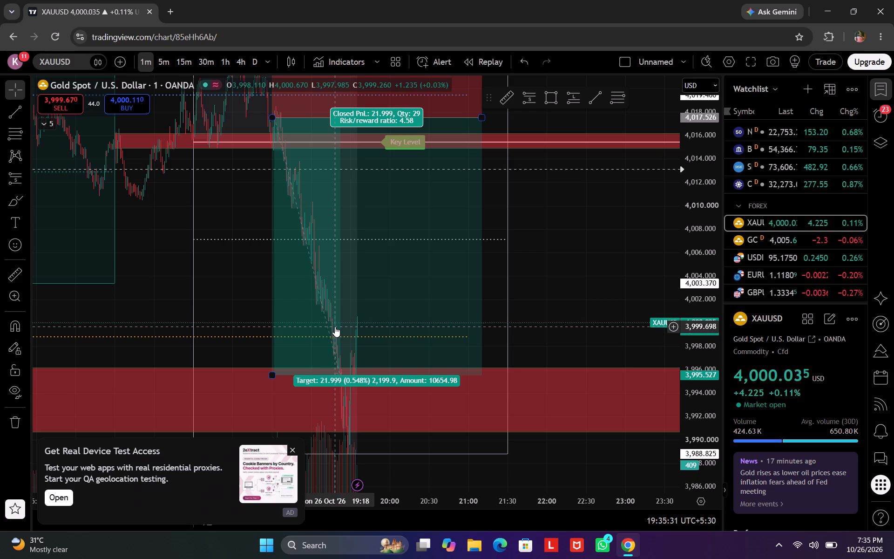
left_click_drag(242, 301, 393, 300)
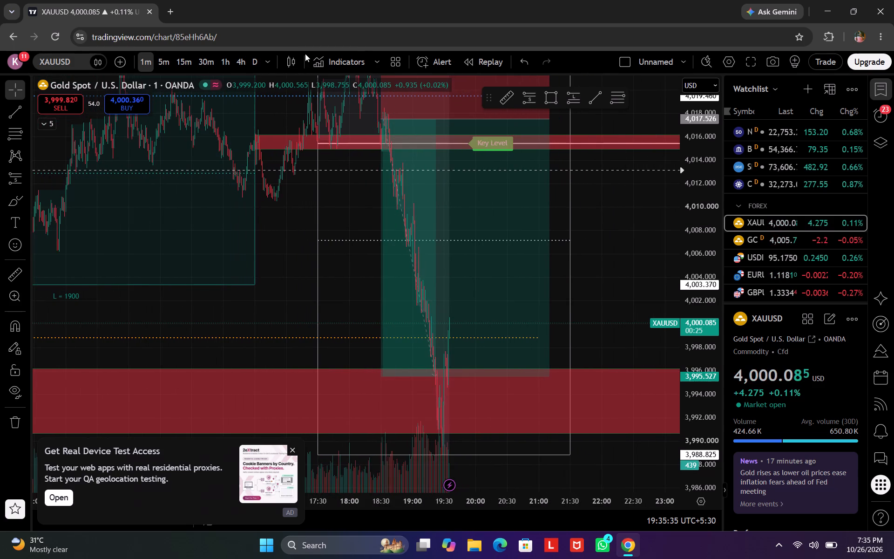
Switch the chart to the 1-hour timeframe and examine price around the upper and lower red zones and the Key Level.
left_click(221, 66)
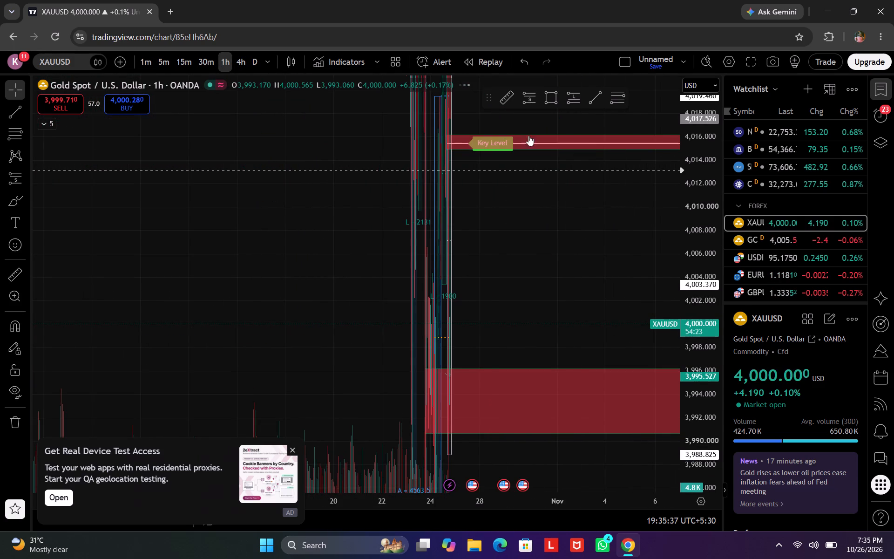
left_click_drag(699, 174, 744, 558)
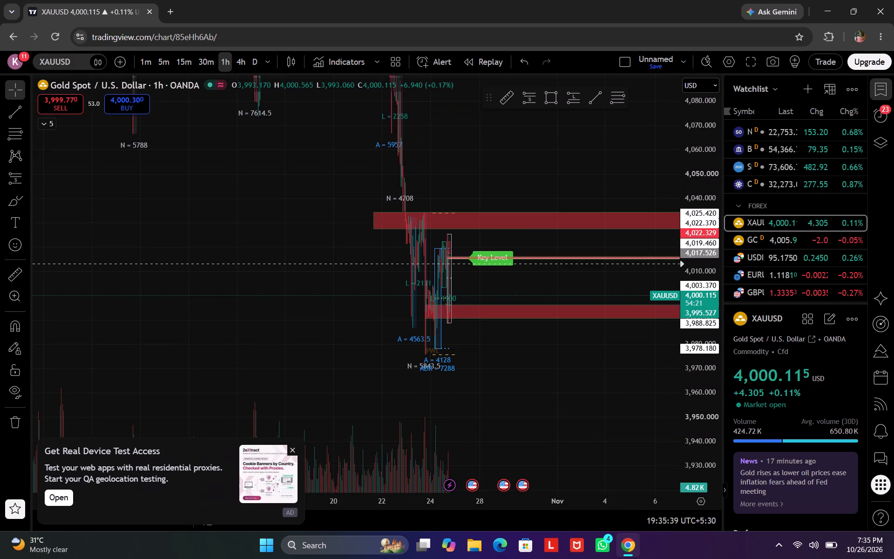
scroll(571, 558, "up", 7, "ctrl")
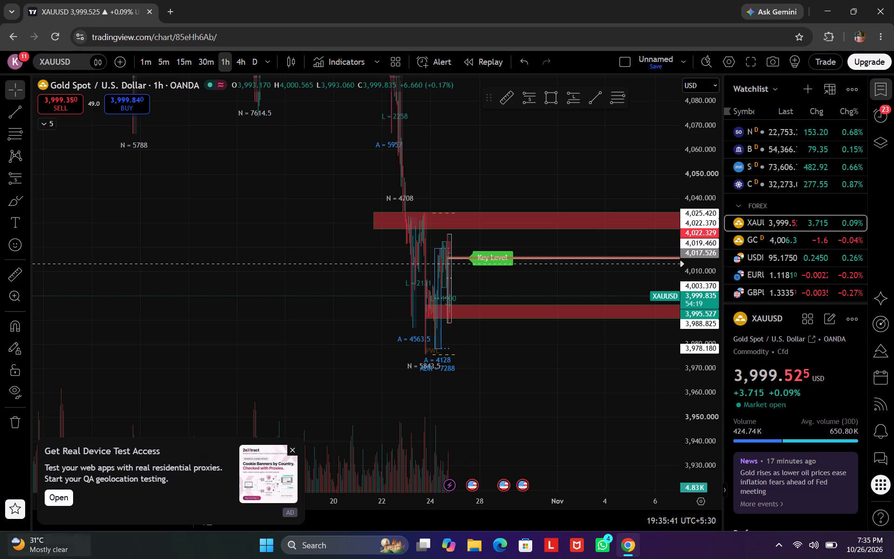
scroll(450, 296, "right", 1)
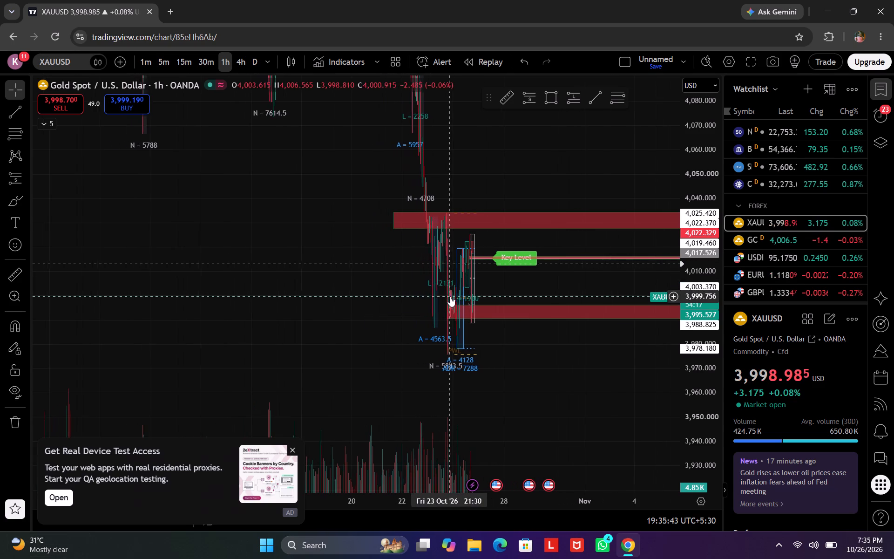
scroll(367, 320, "left", 2)
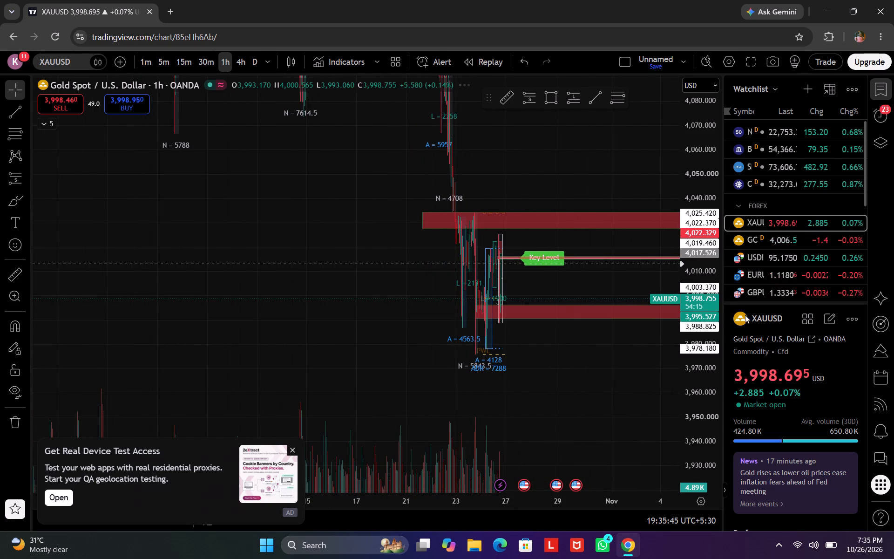
left_click_drag(714, 339, 698, 114)
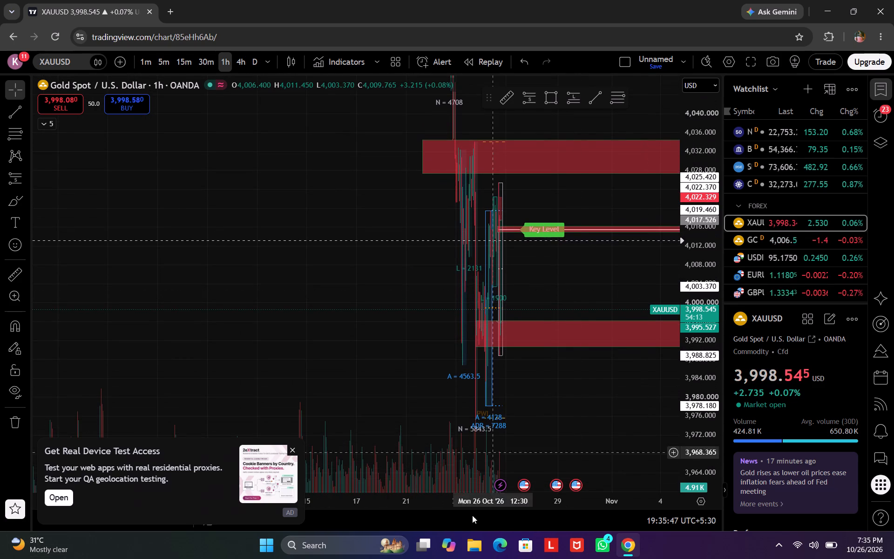
left_click_drag(490, 500, 110, 472)
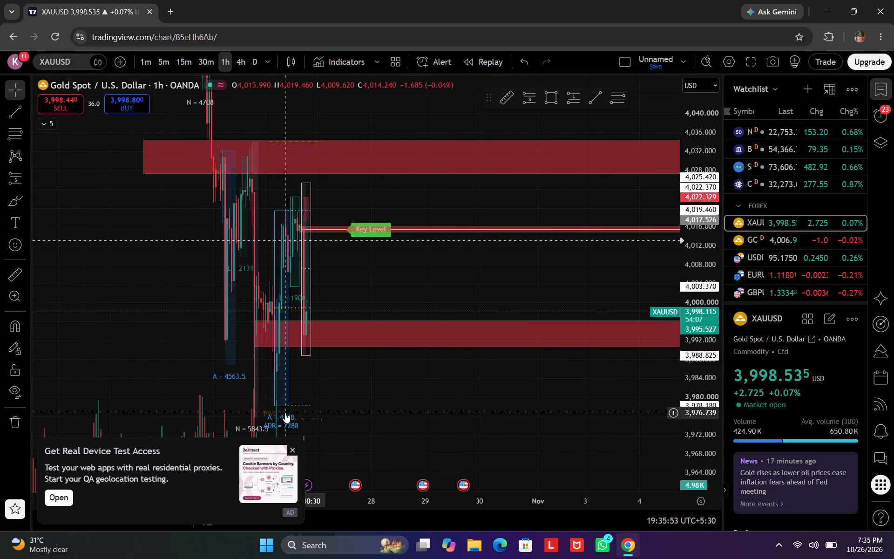
left_click(285, 413)
left_click(293, 452)
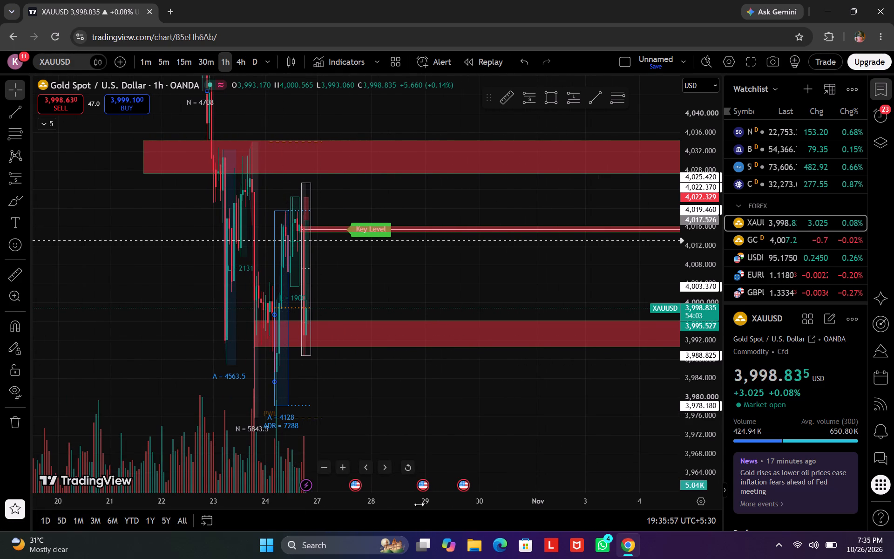
left_click_drag(419, 504, 263, 491)
left_click_drag(251, 411, 600, 369)
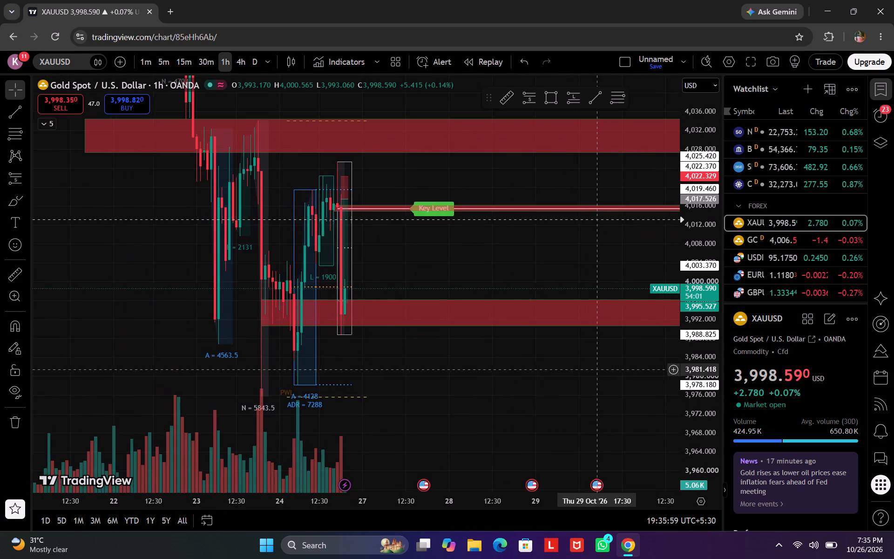
left_click_drag(600, 369, 601, 369)
left_click_drag(695, 235, 692, 320)
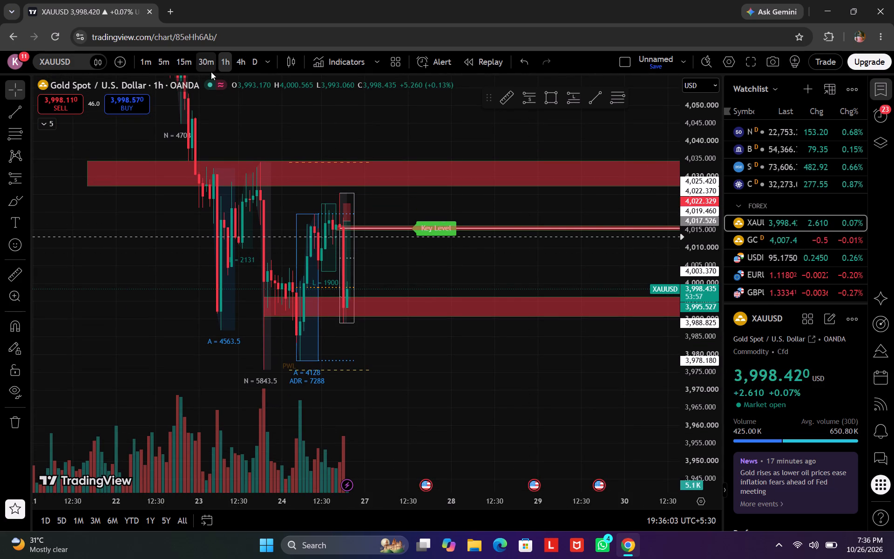
On the 5-minute timeframe, draw a thin rectangle zone from about 4,005.38 to 4,003.58 starting near 20:30 on 23 Oct.
left_click(164, 63)
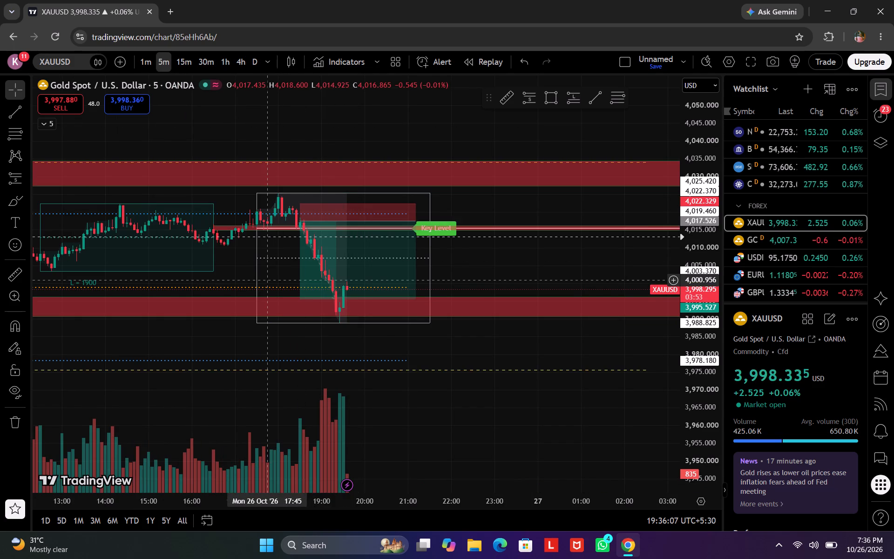
left_click_drag(268, 280, 530, 263)
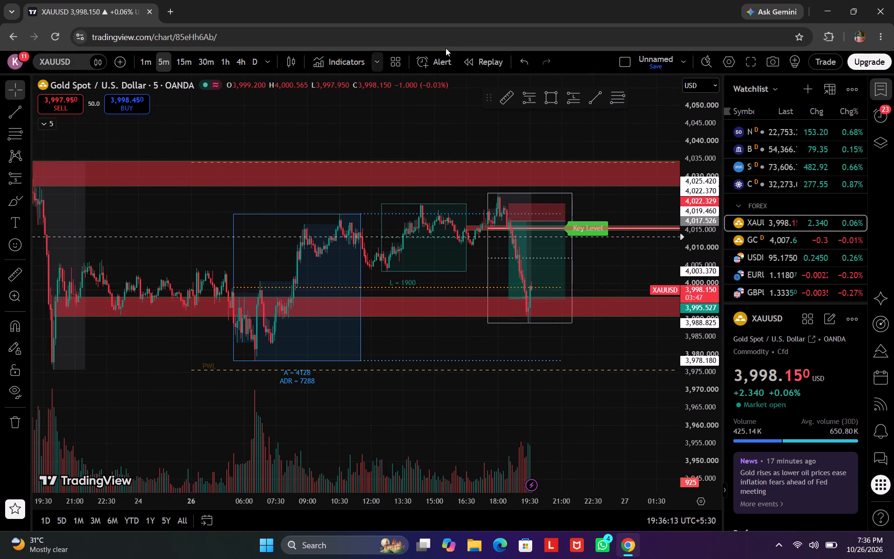
left_click(553, 96)
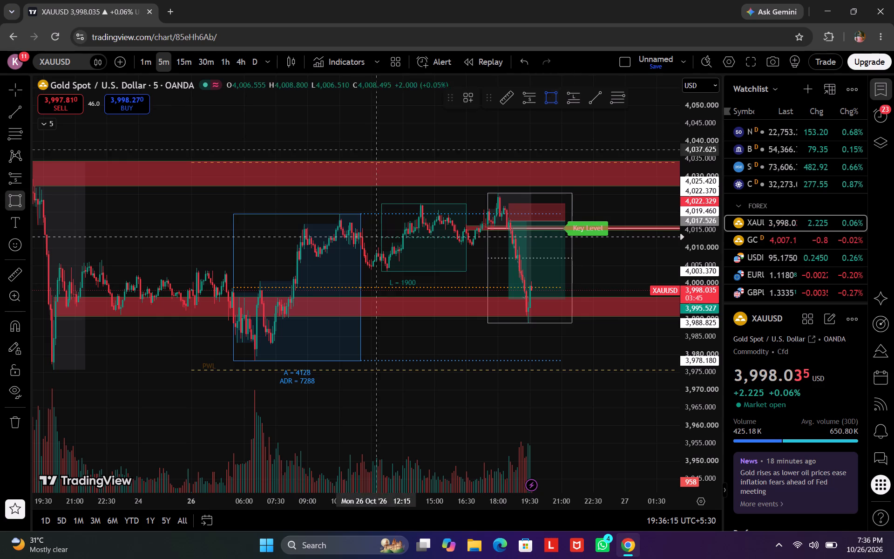
left_click_drag(62, 264, 64, 270)
double_click(64, 270)
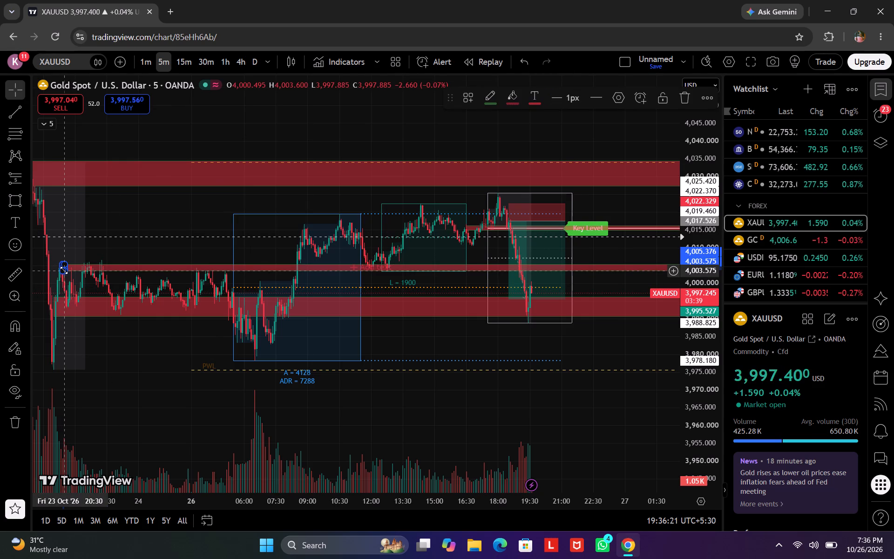
Move the new thin red zone so it starts at 19:50 on 23 Oct with its lower edge at about 4,003.08.
left_click_drag(171, 359, 232, 276)
left_click_drag(213, 226, 206, 235)
left_click(206, 235)
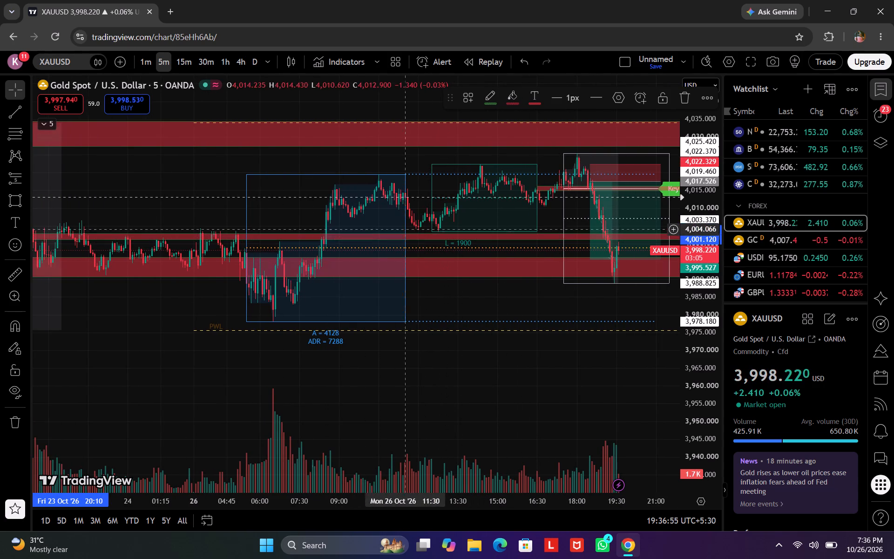
left_click_drag(178, 237, 173, 232)
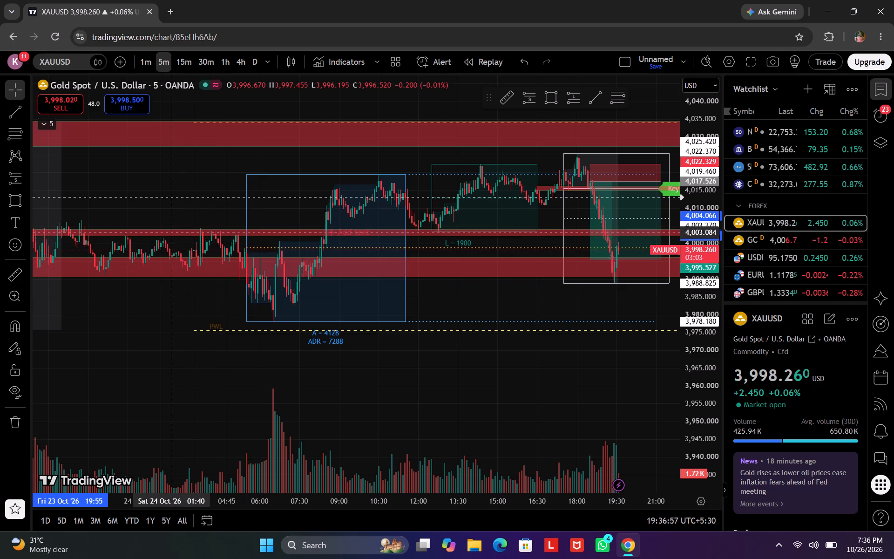
left_click_drag(173, 232, 171, 228)
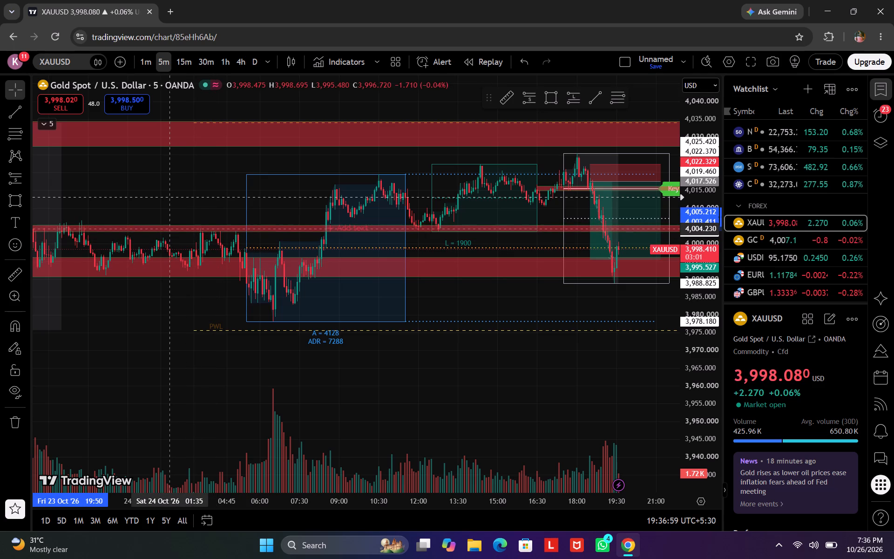
left_click_drag(171, 228, 171, 230)
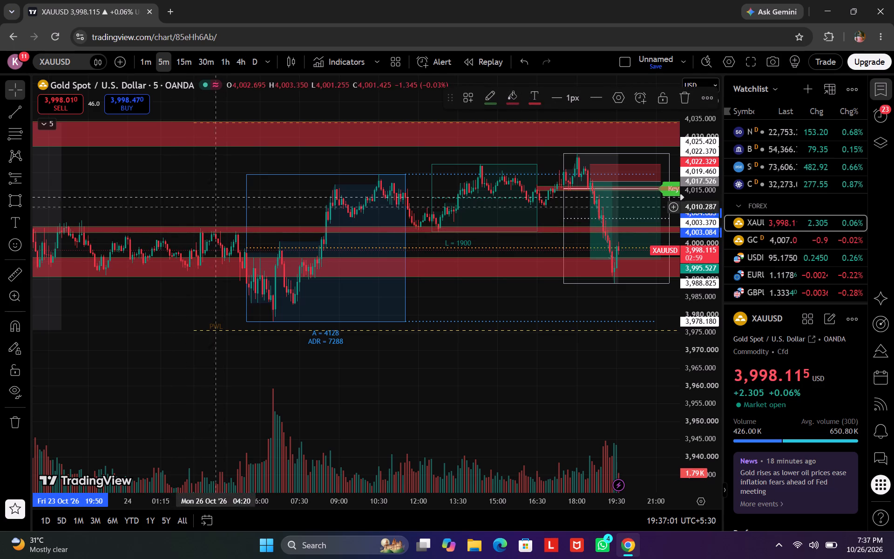
Extend the thin red zone's top edge up to about 4,005.87 and its start back to about 19:35 on 23 Oct.
left_click_drag(188, 209, 383, 390)
left_click_drag(248, 328, 212, 297)
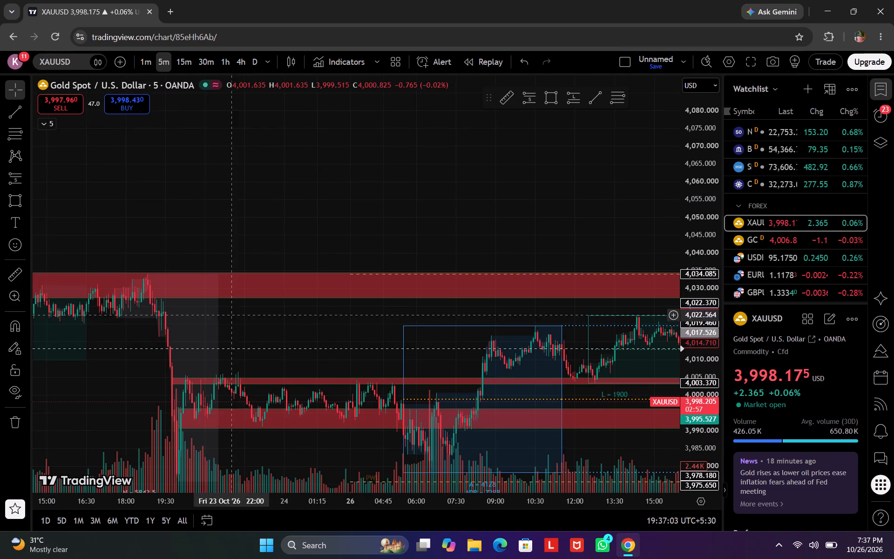
left_click_drag(212, 297, 82, 172)
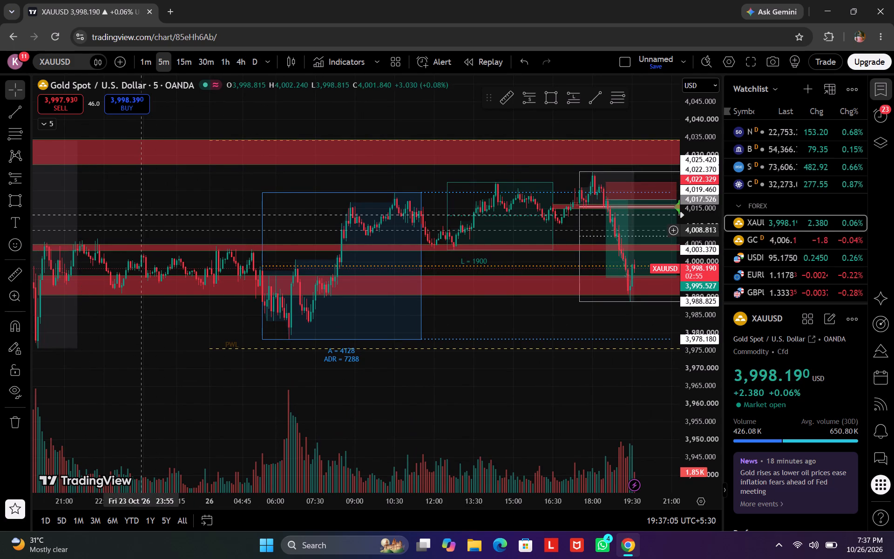
left_click_drag(142, 229, 320, 211)
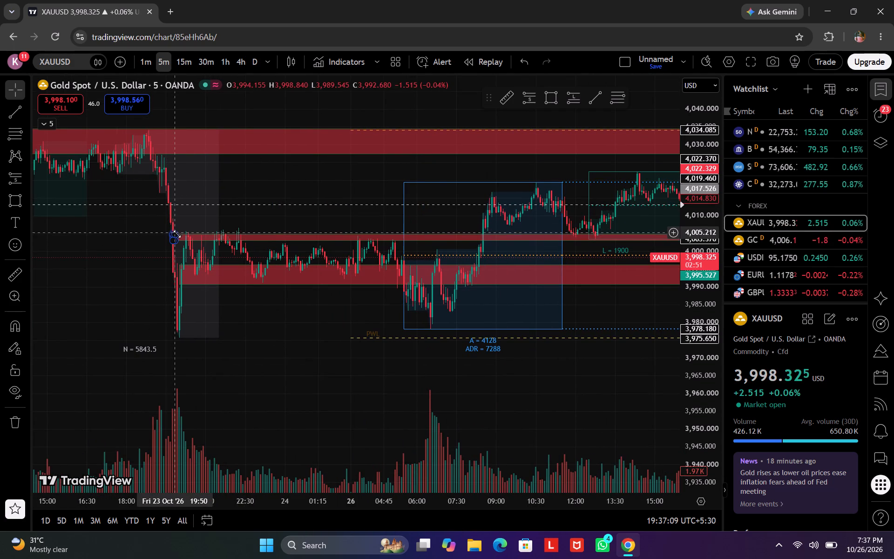
left_click(174, 233)
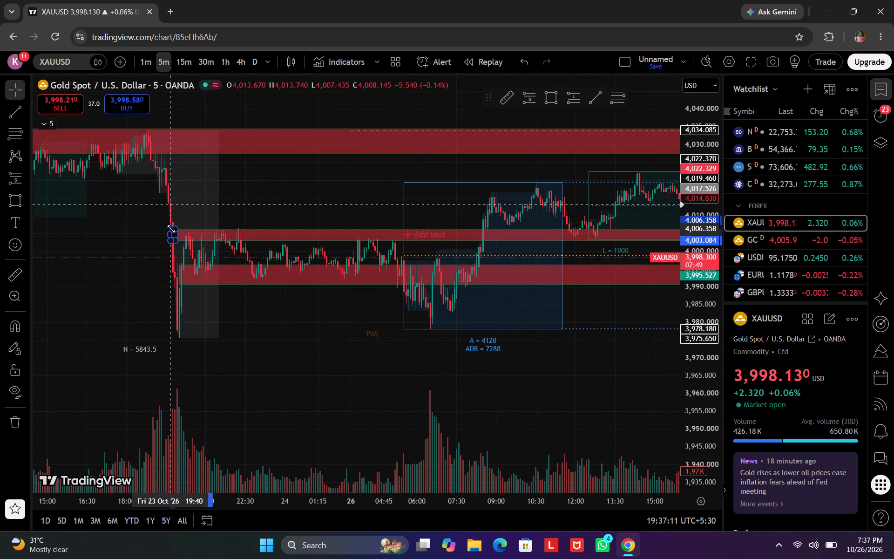
left_click(171, 231)
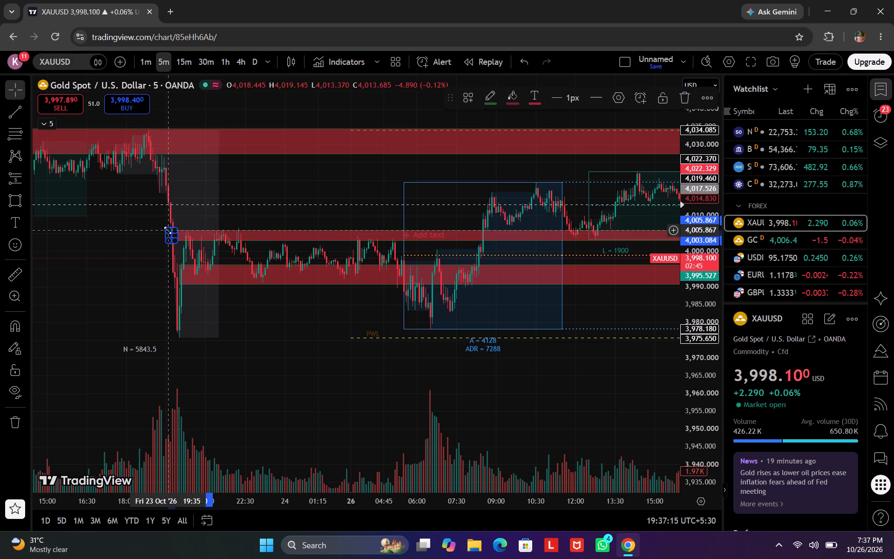
left_click(168, 230)
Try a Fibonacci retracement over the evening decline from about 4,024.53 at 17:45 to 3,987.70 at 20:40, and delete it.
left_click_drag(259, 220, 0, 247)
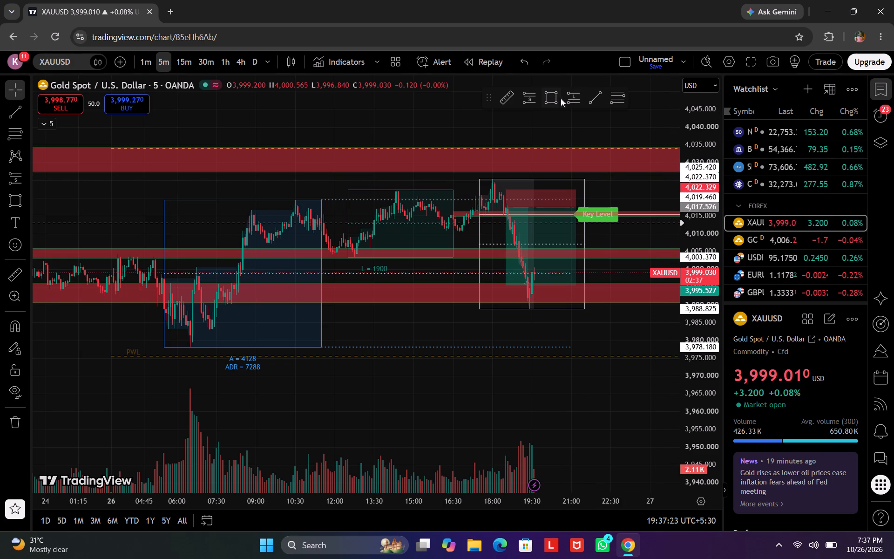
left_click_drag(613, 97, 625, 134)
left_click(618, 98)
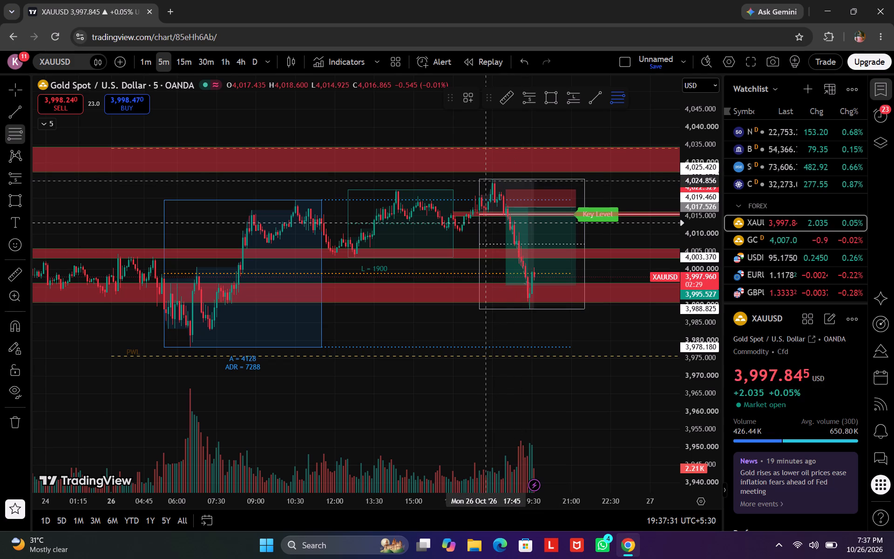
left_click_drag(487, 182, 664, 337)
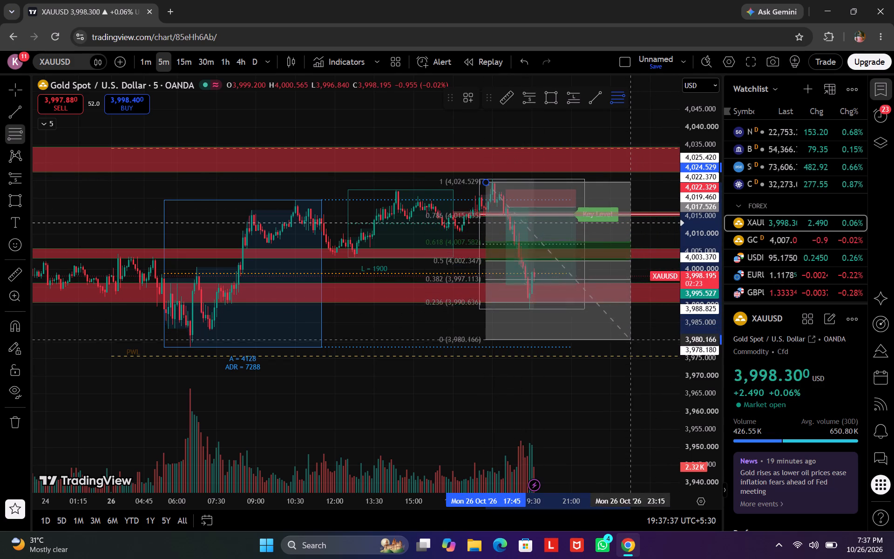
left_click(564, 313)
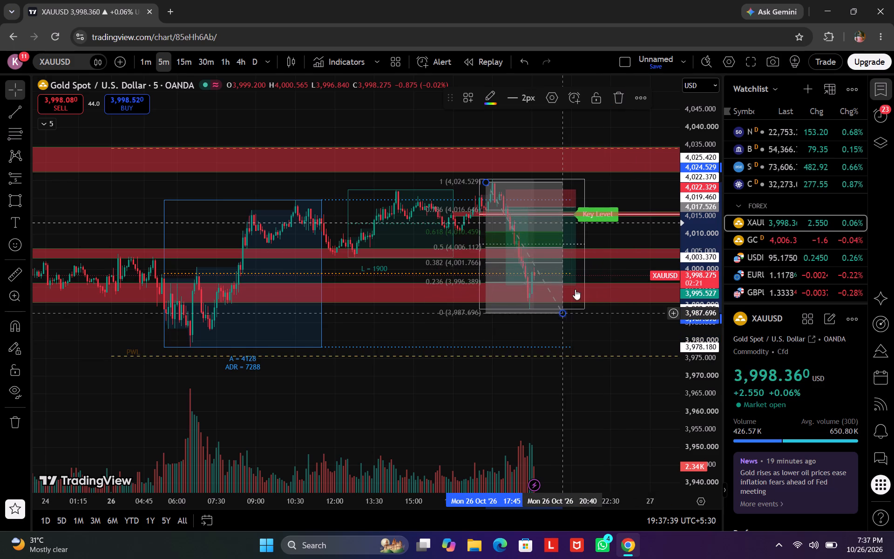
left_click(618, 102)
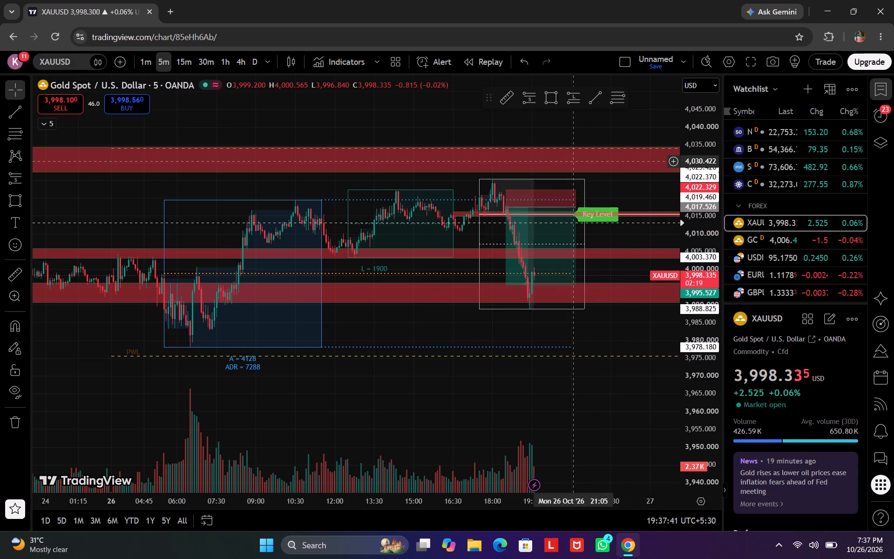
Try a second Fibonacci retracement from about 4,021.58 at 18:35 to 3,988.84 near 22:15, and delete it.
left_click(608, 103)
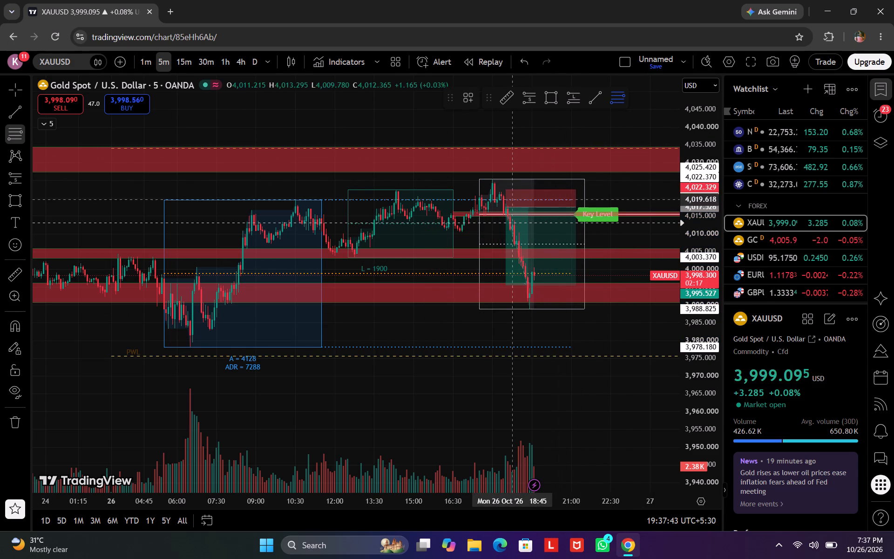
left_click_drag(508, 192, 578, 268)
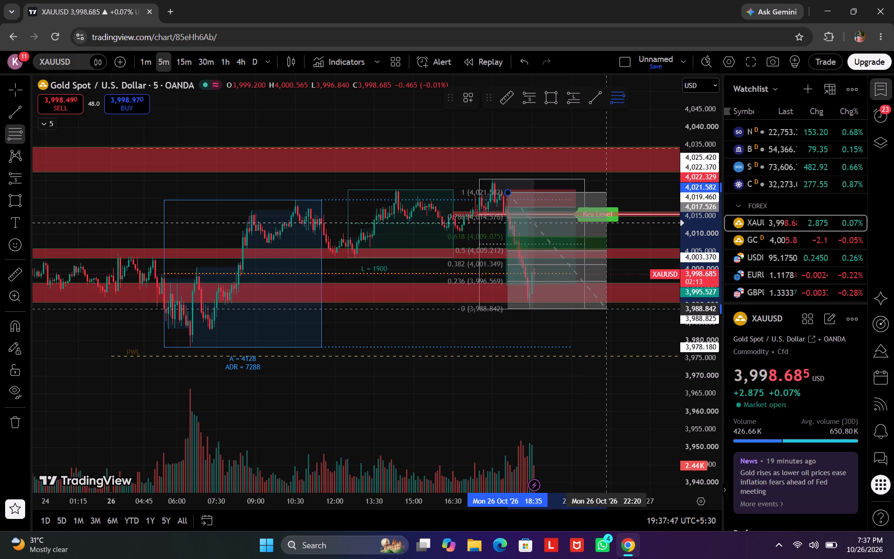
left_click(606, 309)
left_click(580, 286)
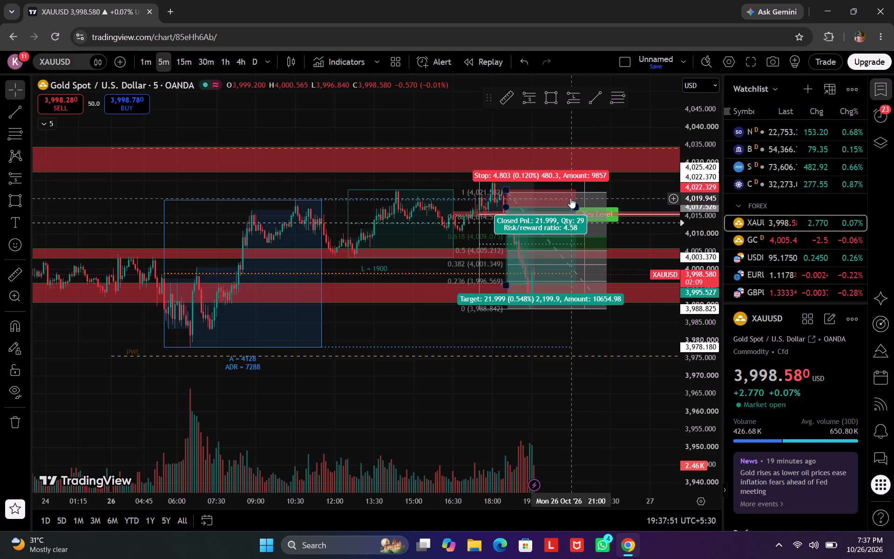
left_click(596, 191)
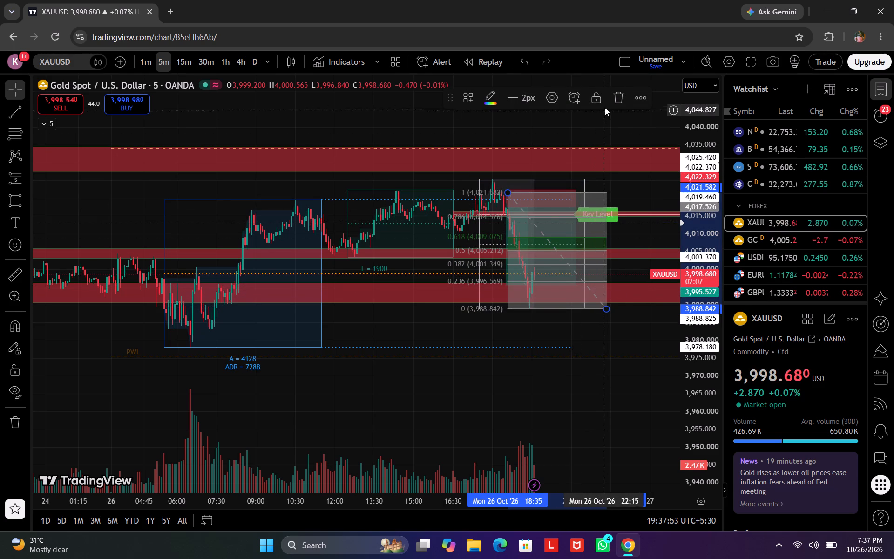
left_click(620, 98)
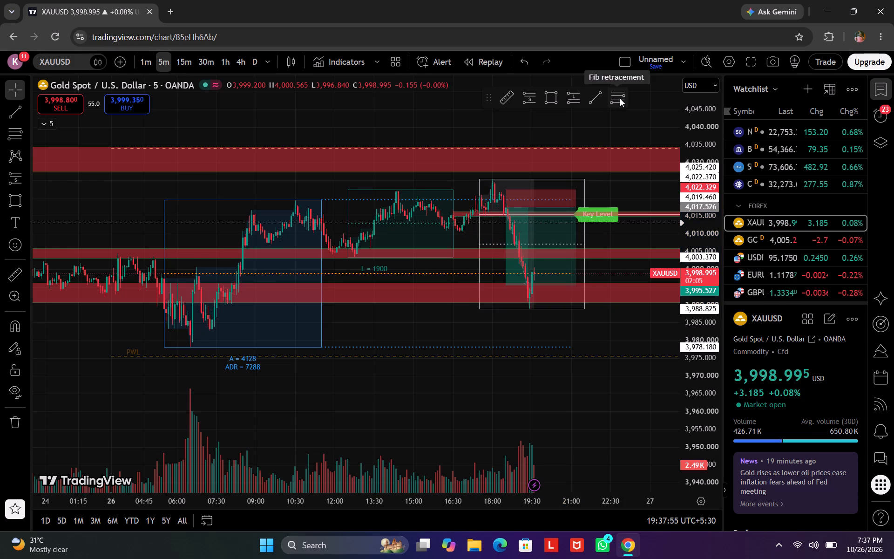
Examine the evening decline and the latest 5-minute candles around the lower red zones more closely.
scroll(591, 298, "left", 1)
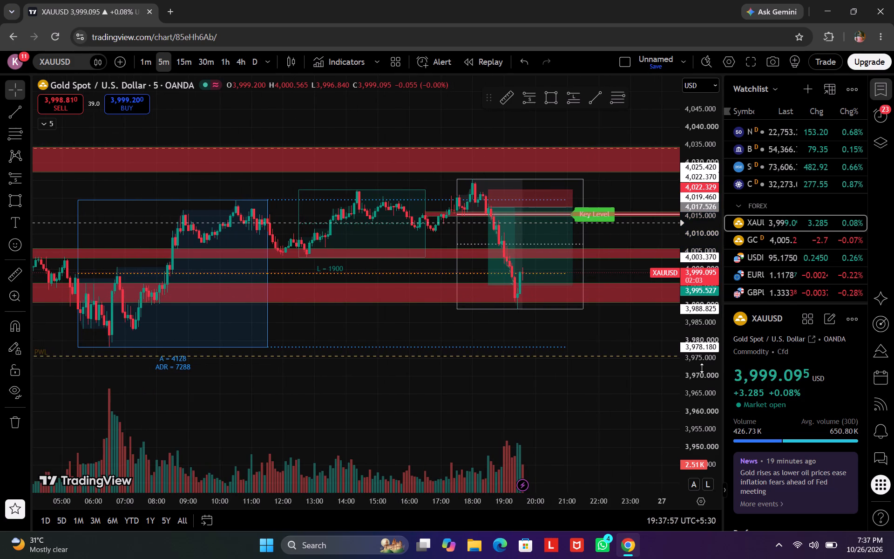
left_click_drag(702, 368, 666, 112)
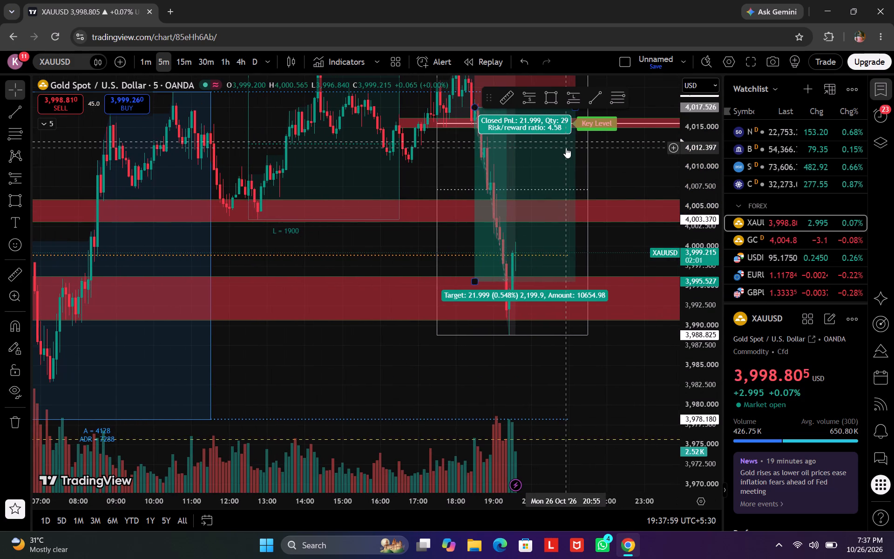
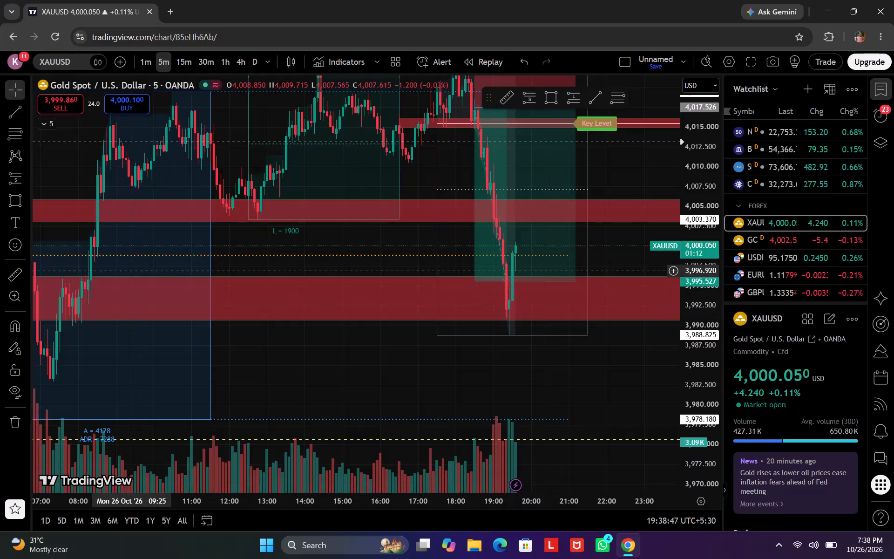
Switch to the 1-minute timeframe and examine the 26 Oct price action around the red zones back to the morning rally.
left_click_drag(133, 242, 388, 264)
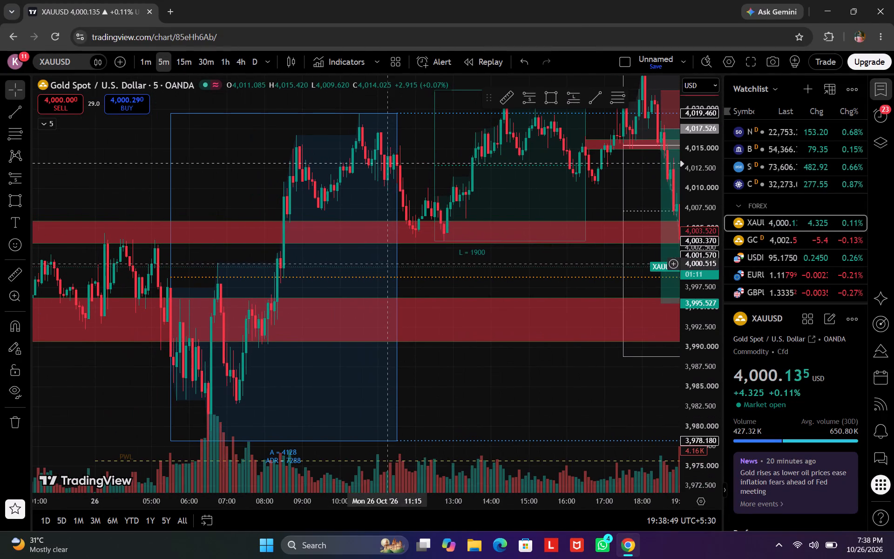
left_click(146, 63)
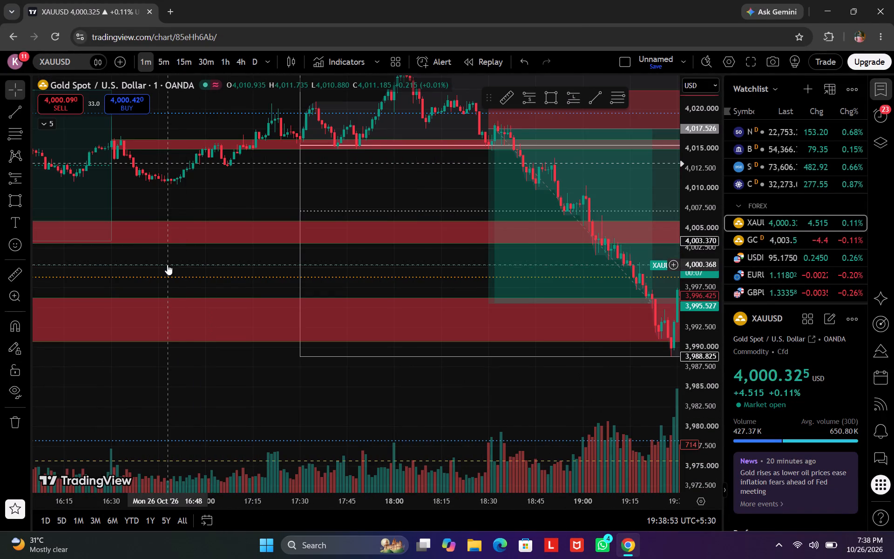
left_click_drag(167, 265, 506, 325)
left_click_drag(332, 336, 833, 351)
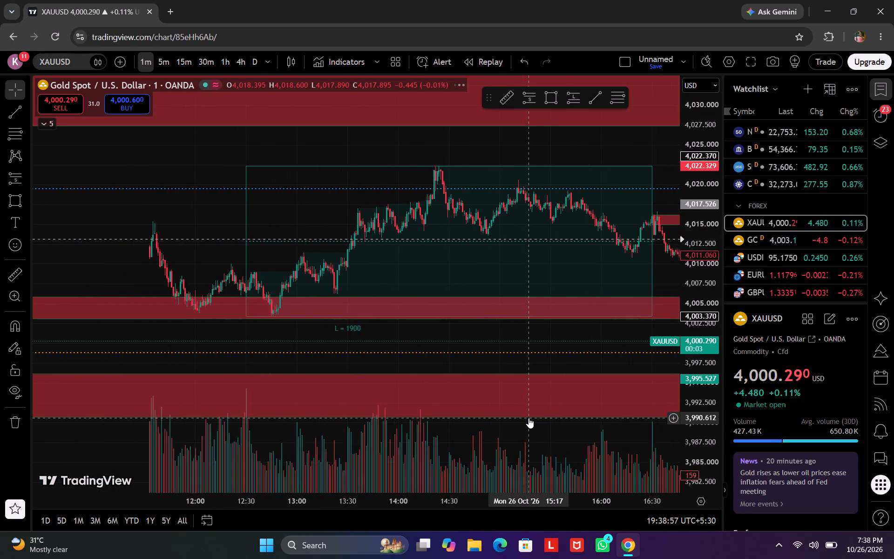
left_click_drag(254, 333, 500, 260)
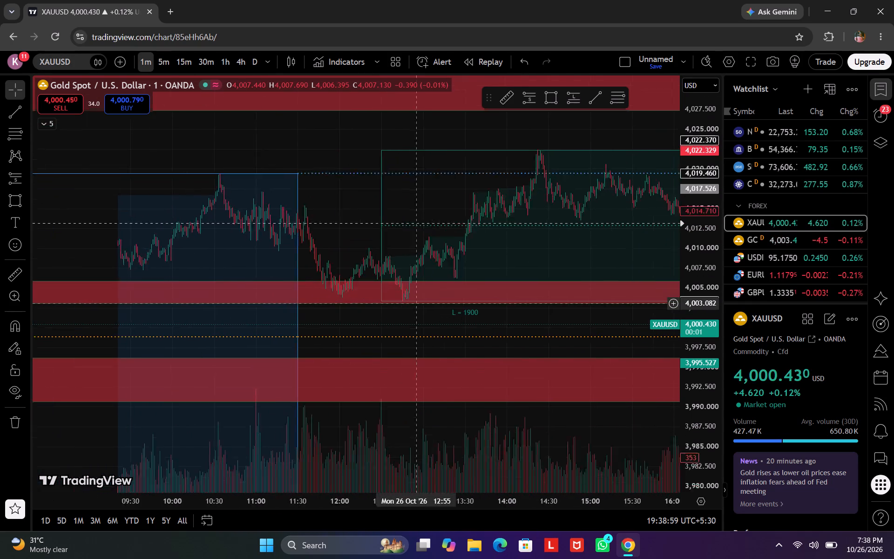
left_click_drag(500, 260, 524, 249)
left_click_drag(171, 273, 359, 249)
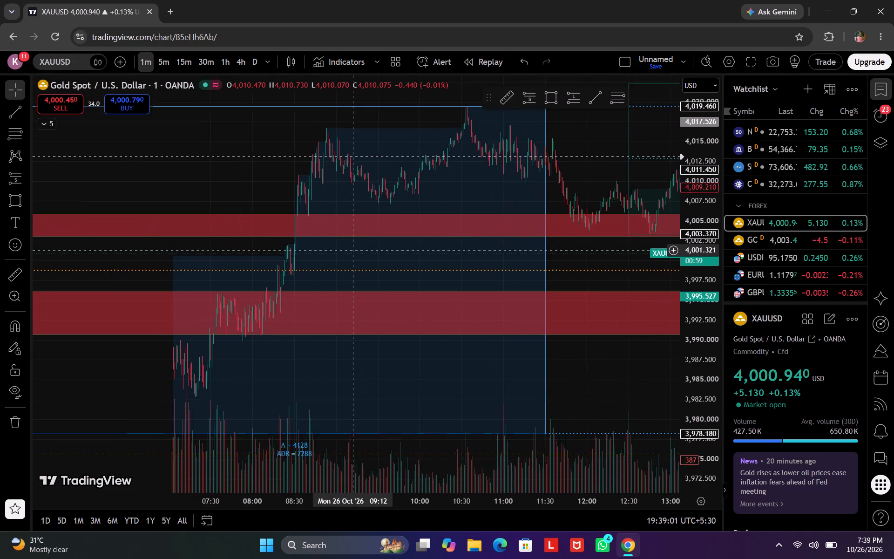
scroll(359, 249, "left", 1)
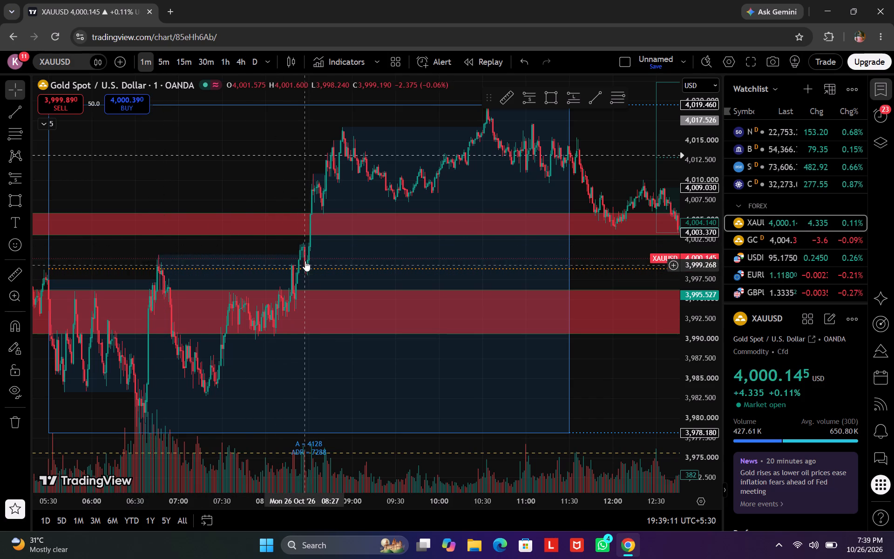
left_click_drag(227, 256, 0, 225)
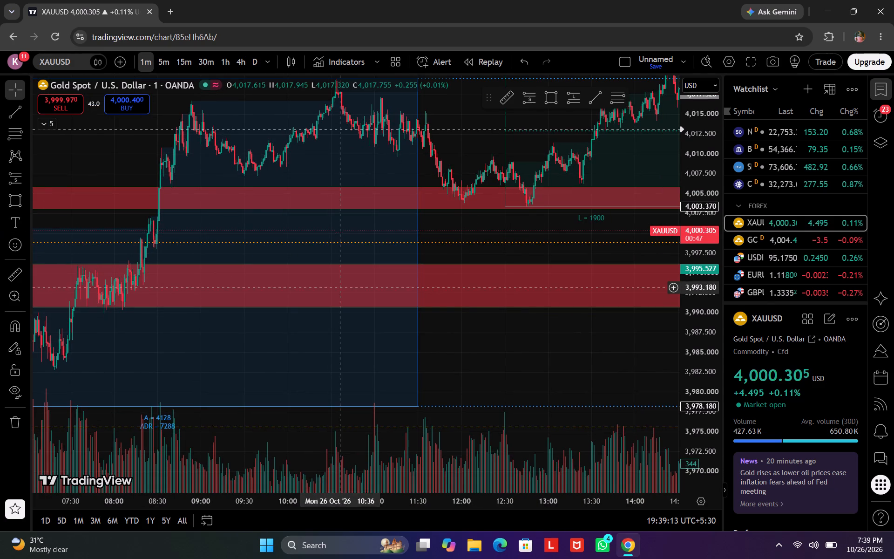
left_click_drag(534, 242, 196, 251)
left_click_drag(389, 269, 101, 230)
Return to the 5-minute timeframe and review the lower red zones from the 23 Oct evening drop to the latest candles.
left_click(168, 59)
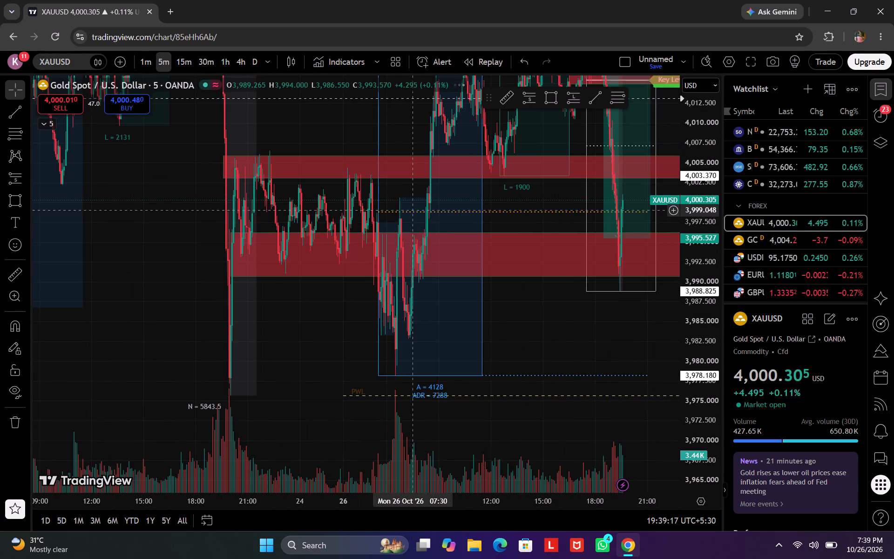
scroll(588, 233, "left", 2)
scroll(588, 233, "down", 1)
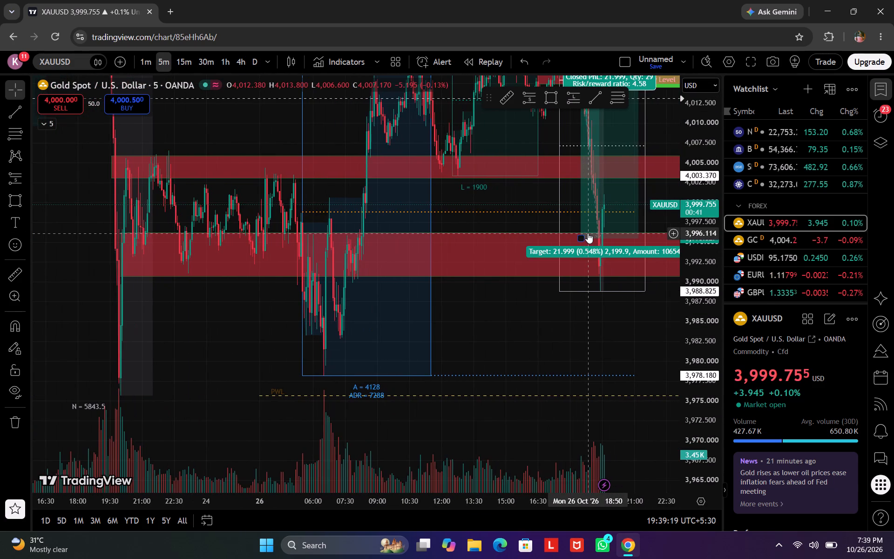
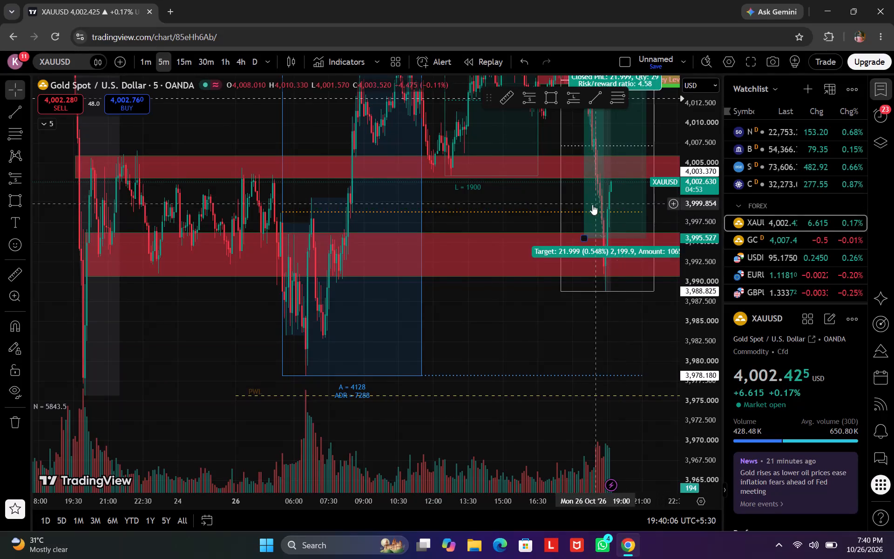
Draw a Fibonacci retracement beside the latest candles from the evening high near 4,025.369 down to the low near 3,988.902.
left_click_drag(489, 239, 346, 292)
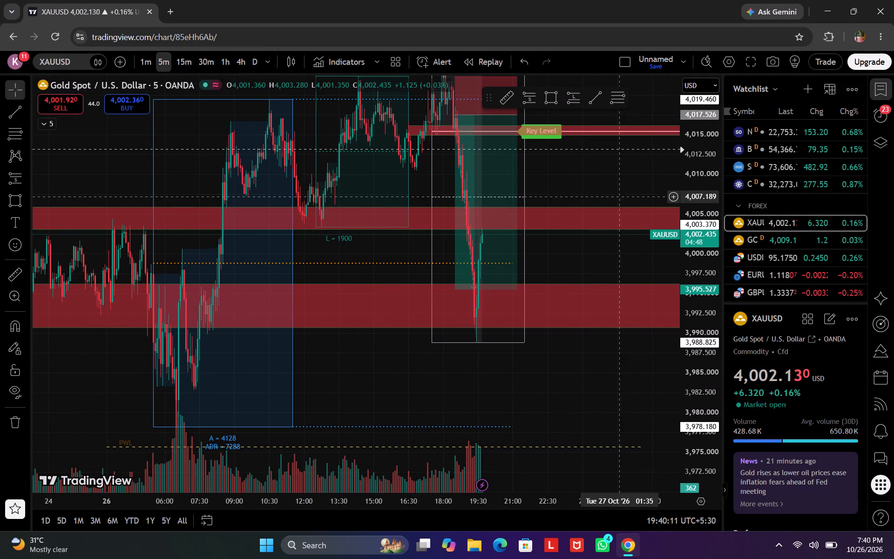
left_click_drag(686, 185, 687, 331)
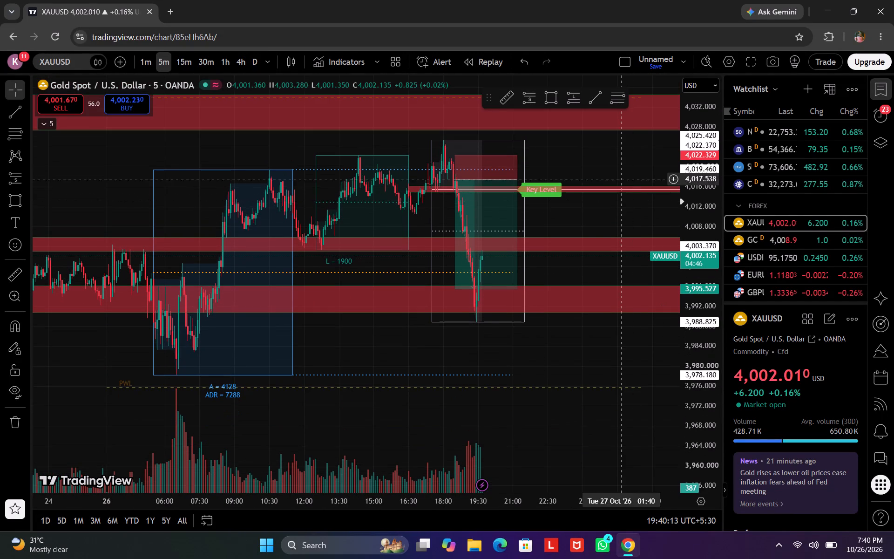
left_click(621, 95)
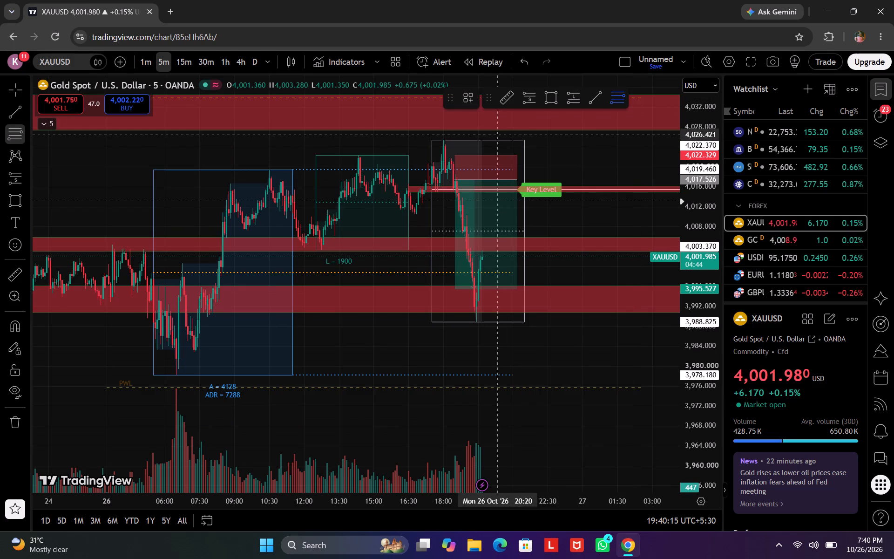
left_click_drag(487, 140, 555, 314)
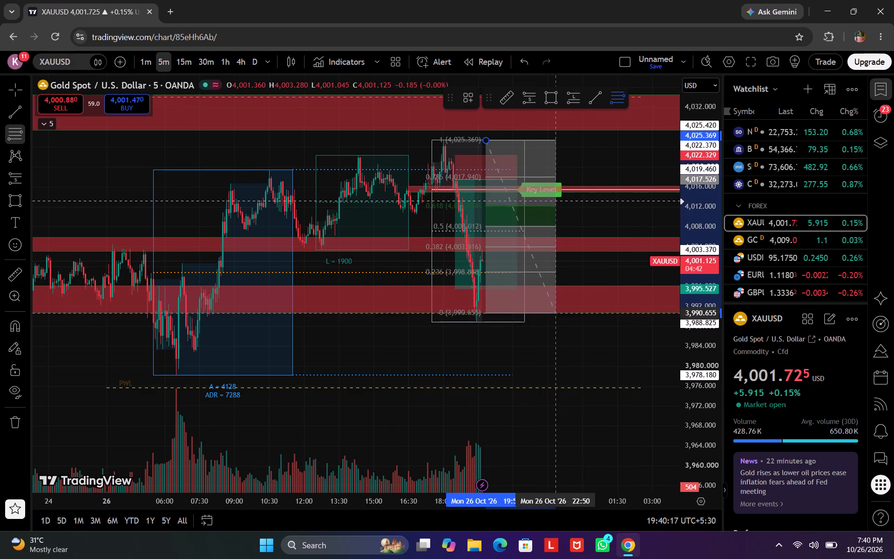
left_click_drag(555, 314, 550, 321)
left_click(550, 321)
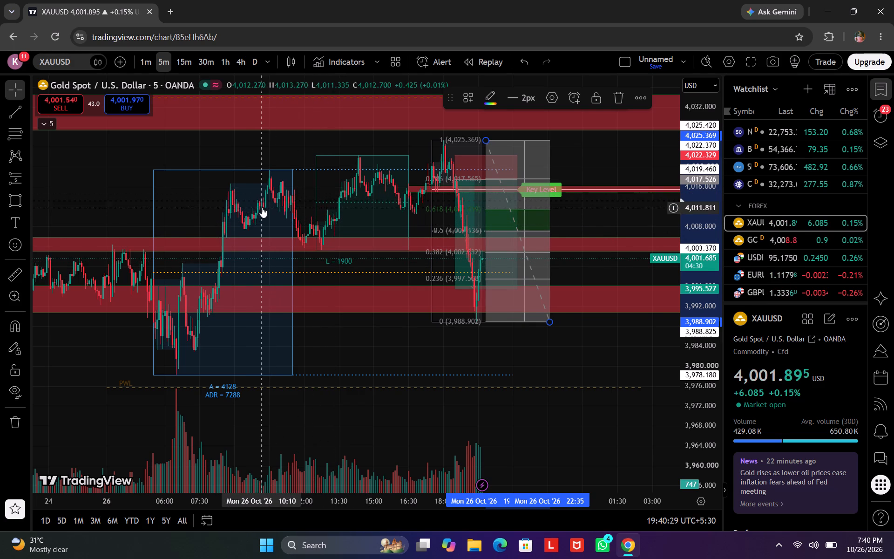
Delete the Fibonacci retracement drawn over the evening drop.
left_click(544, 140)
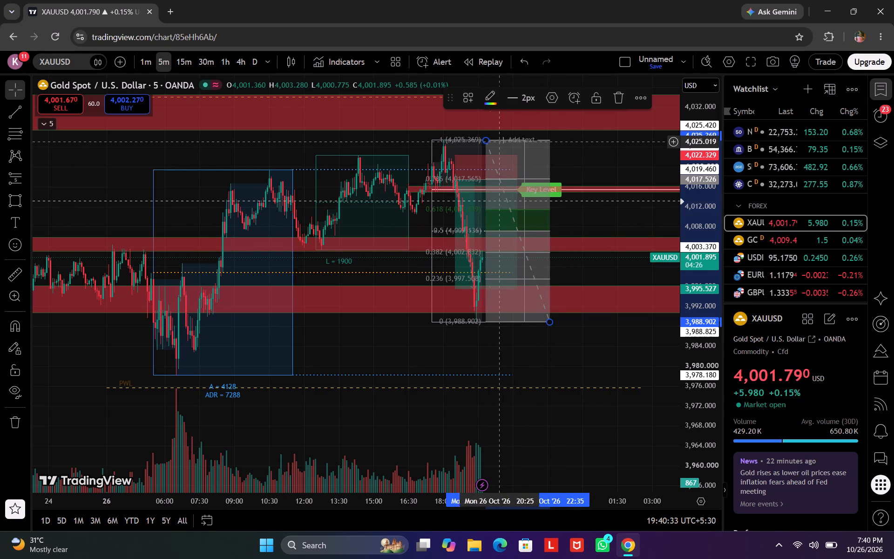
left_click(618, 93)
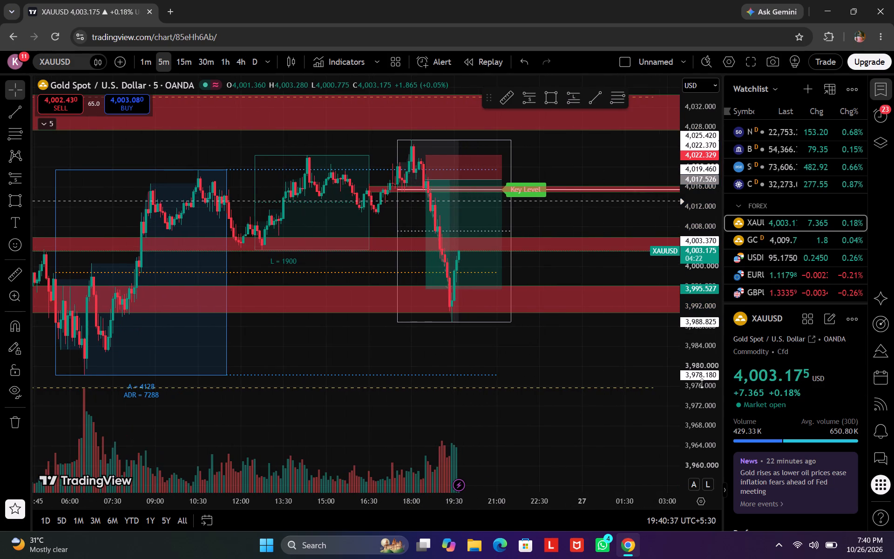
Examine the 26 Oct evening drop and rebound on the 5-minute chart against the two lower red zones and the Key Level.
left_click_drag(699, 382, 683, 249)
scroll(683, 249, "left", 1)
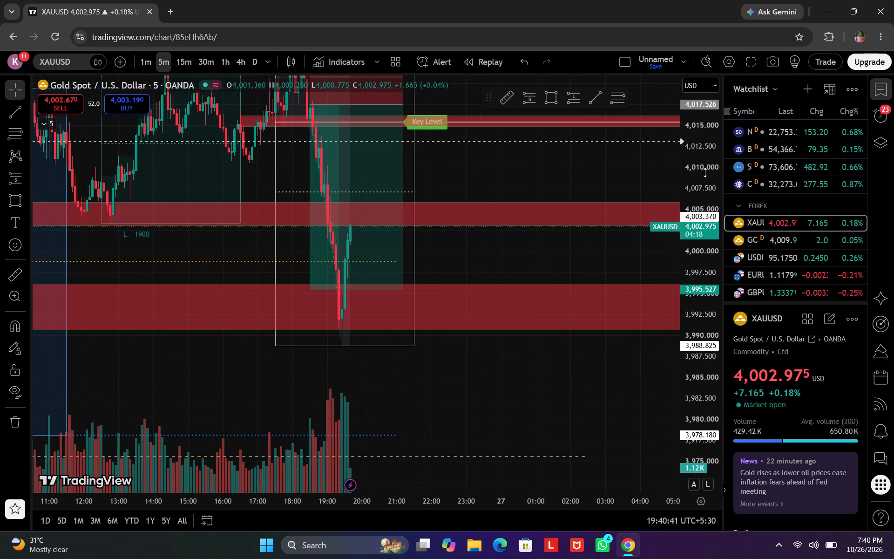
left_click_drag(701, 209, 685, 348)
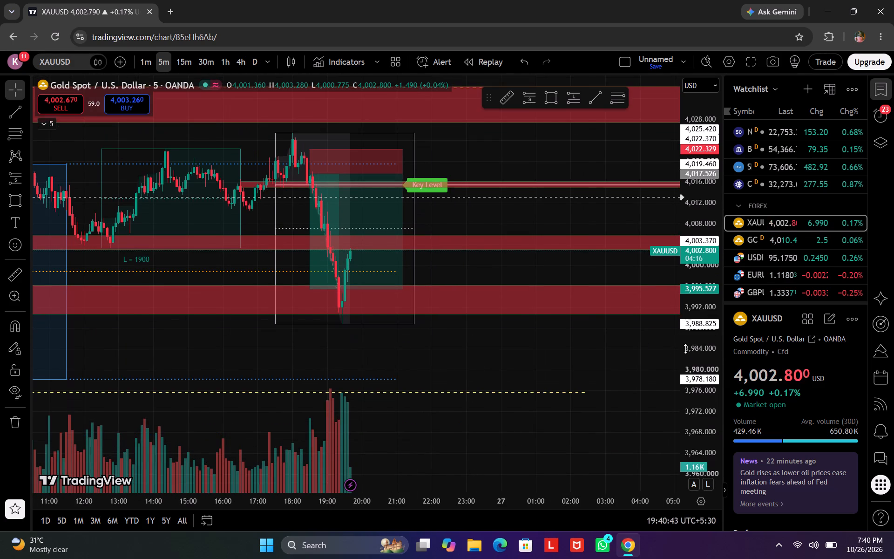
scroll(536, 317, "left", 1)
left_click_drag(687, 357, 665, 128)
scroll(506, 147, "left", 1)
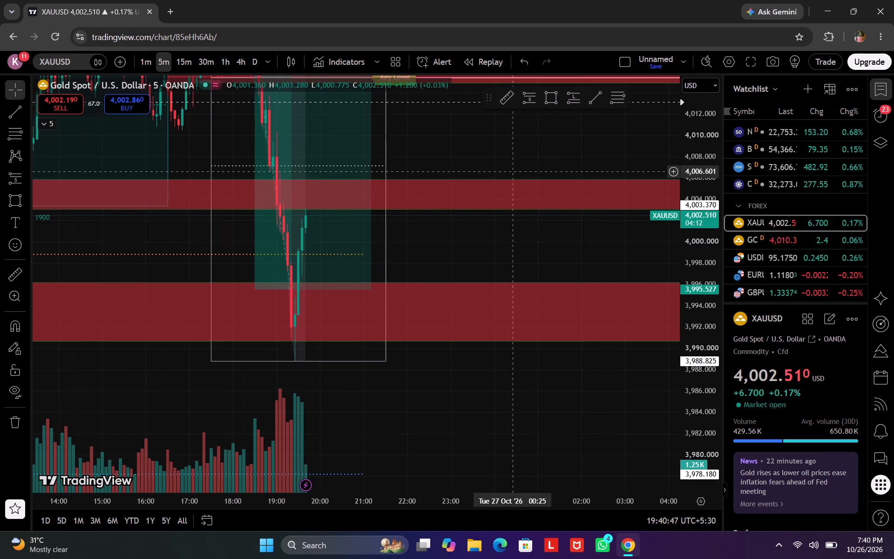
left_click_drag(513, 171, 572, 153)
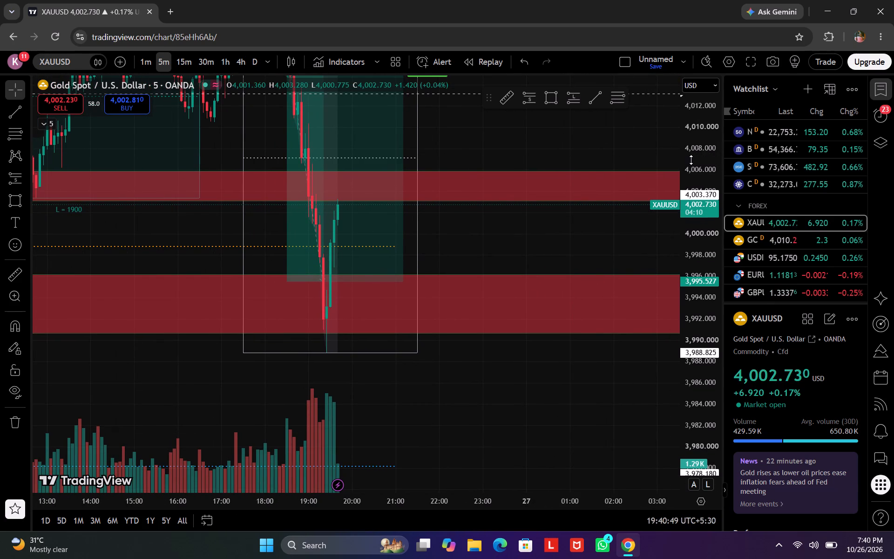
left_click_drag(691, 160, 702, 208)
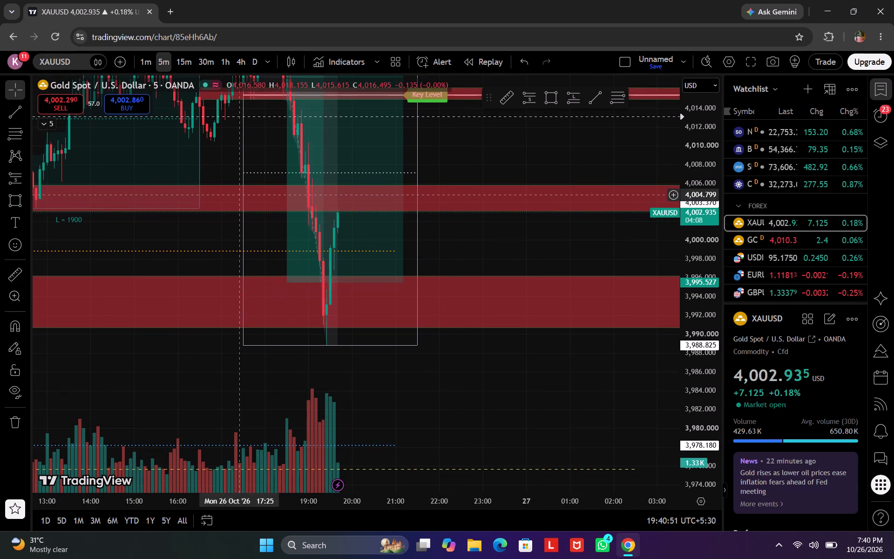
left_click_drag(173, 163, 340, 211)
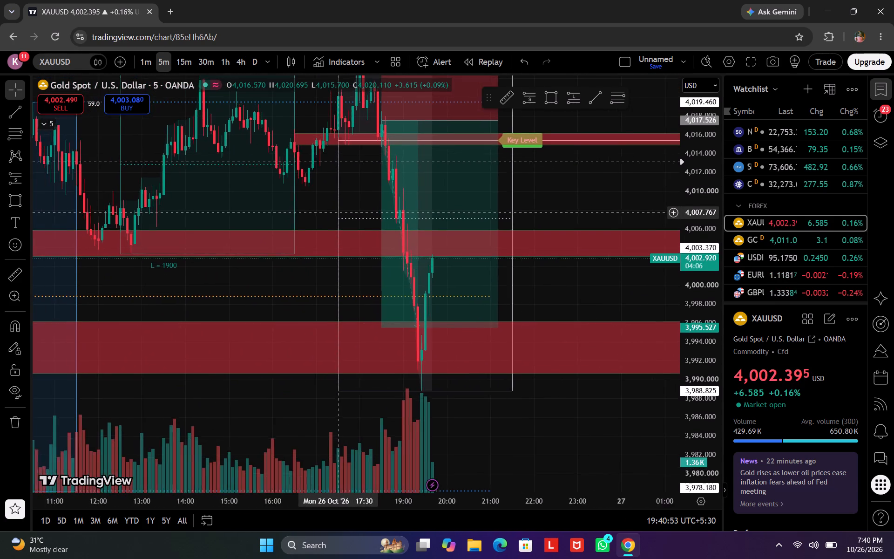
left_click_drag(340, 211, 306, 205)
scroll(306, 205, "left", 1)
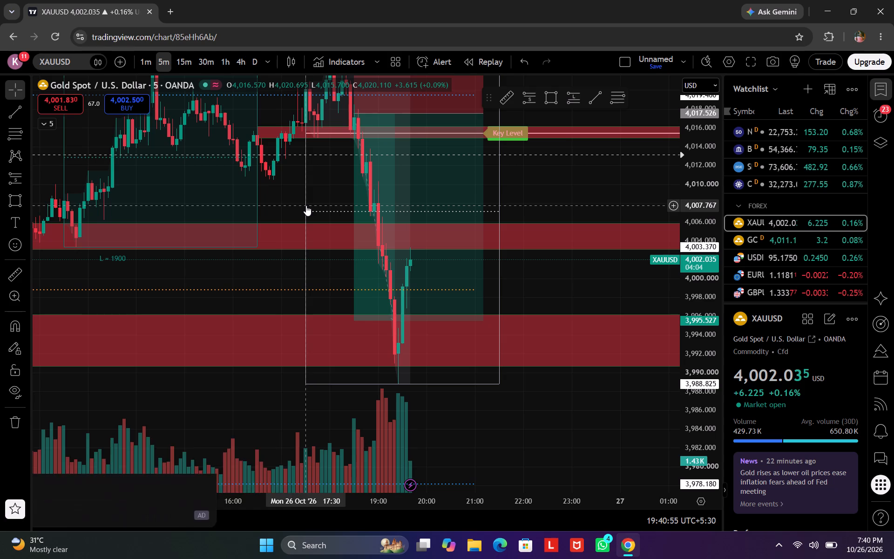
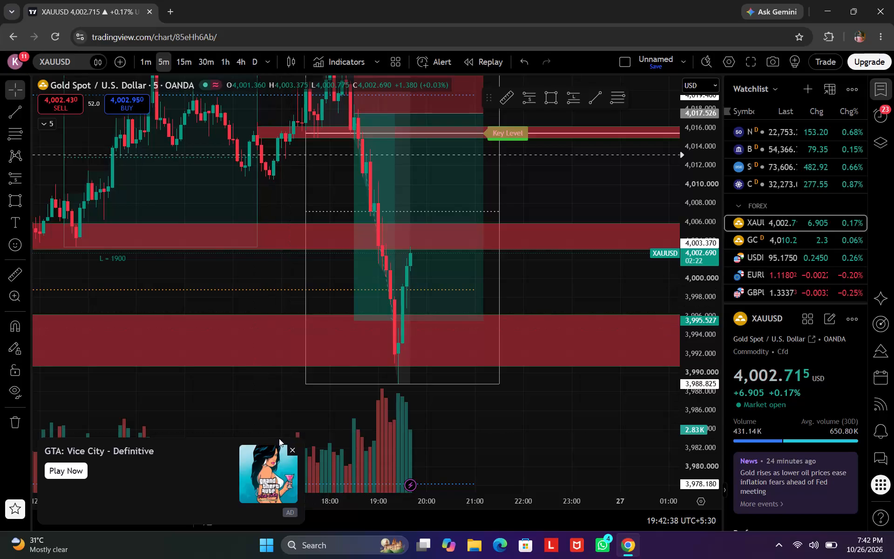
Close the GTA: Vice City advertisement covering the chart's volume bars.
left_click(291, 449)
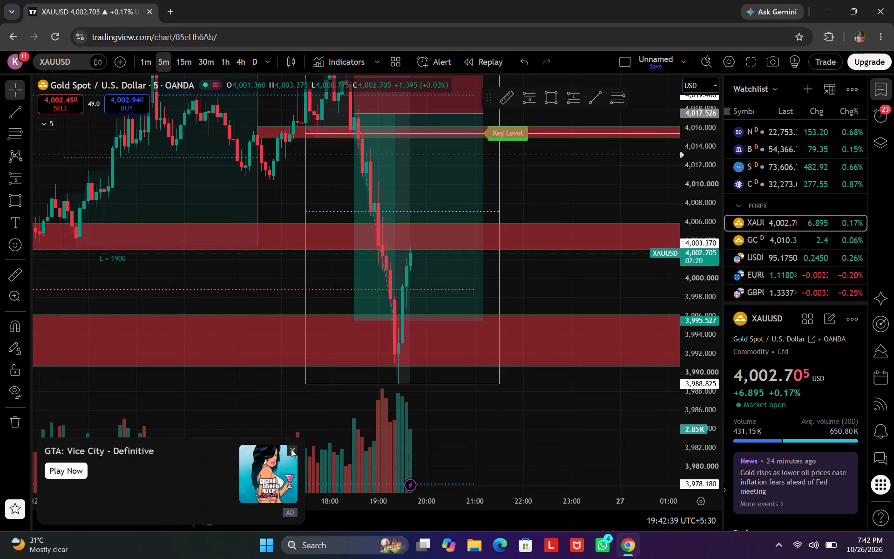
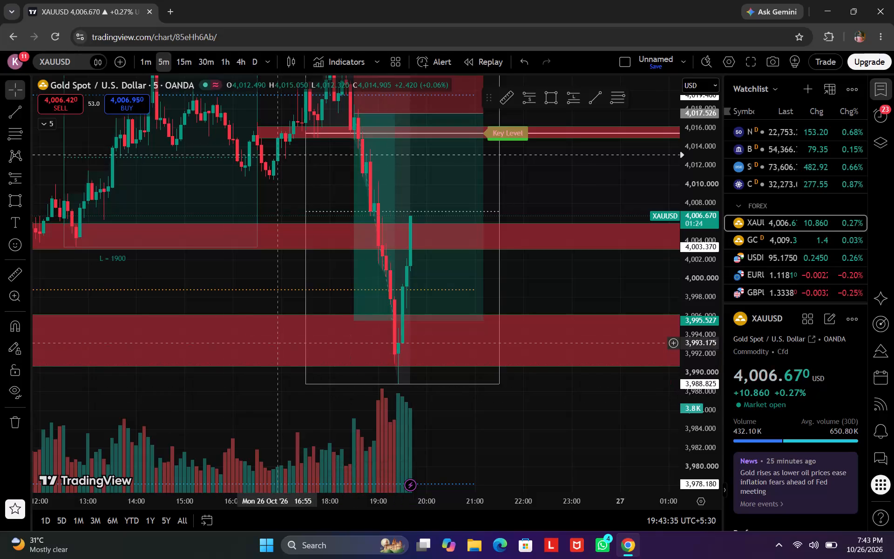
Delete the red price zone between about 4,005.9 and 4,003.1.
left_click(290, 221)
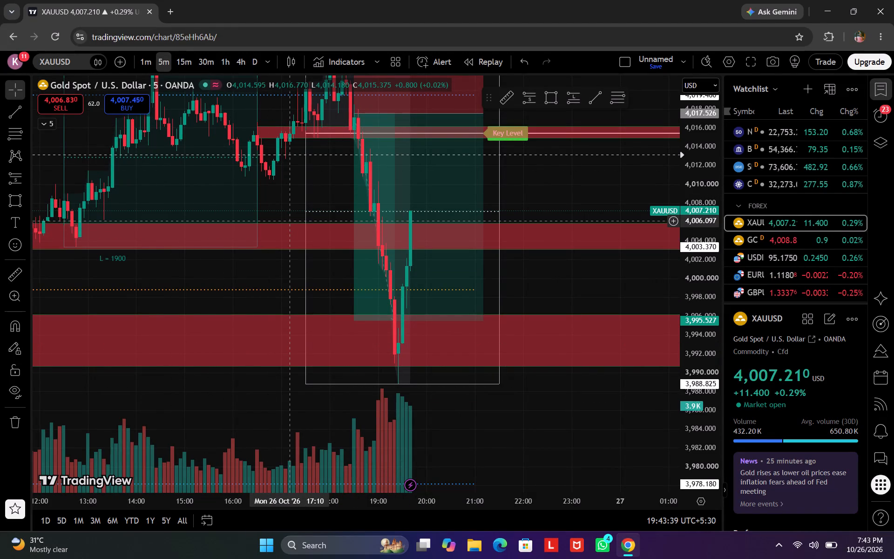
left_click(290, 223)
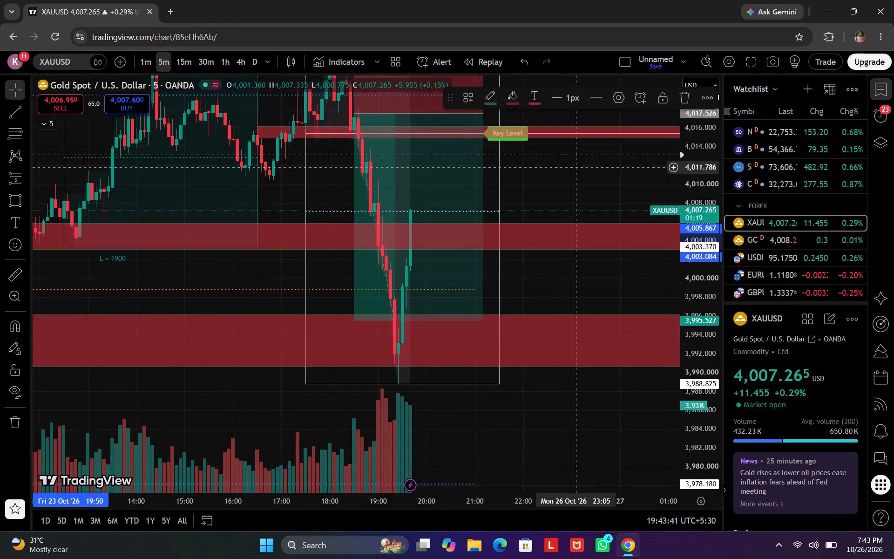
left_click(686, 98)
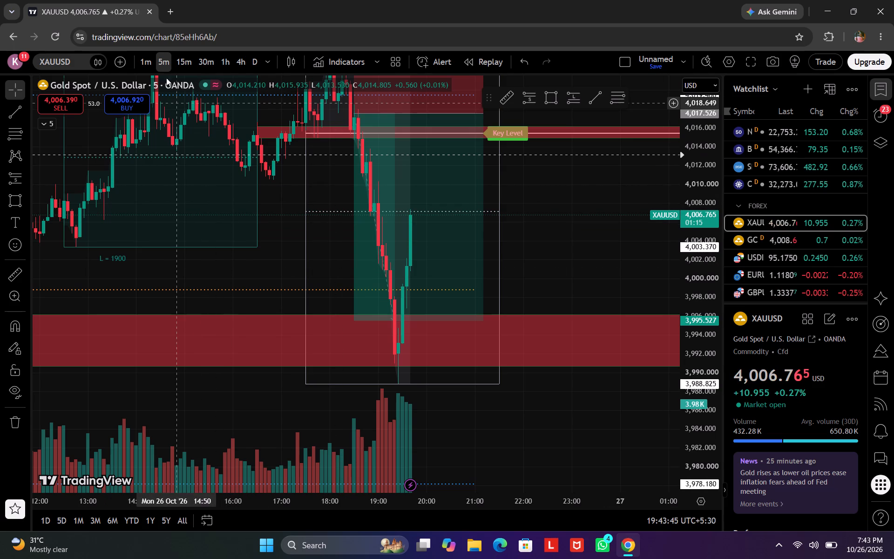
Switch the chart to the 1-minute interval.
left_click(150, 63)
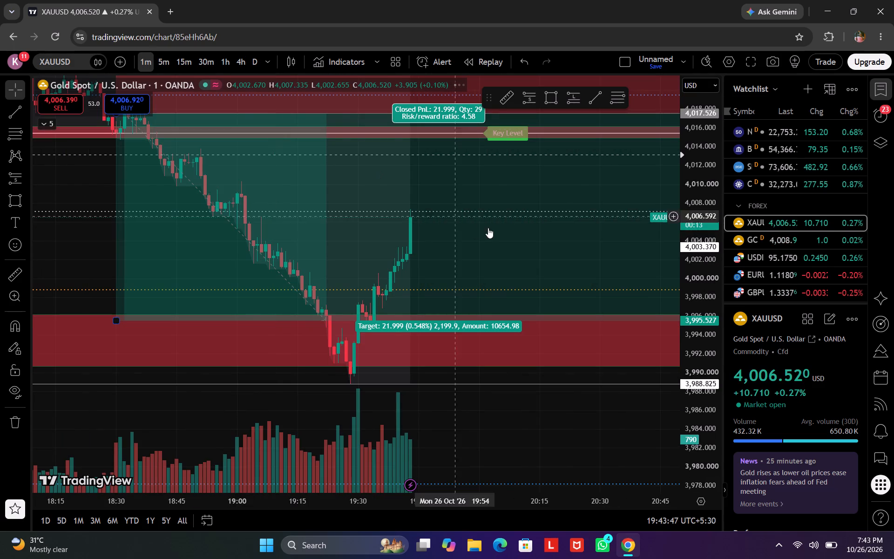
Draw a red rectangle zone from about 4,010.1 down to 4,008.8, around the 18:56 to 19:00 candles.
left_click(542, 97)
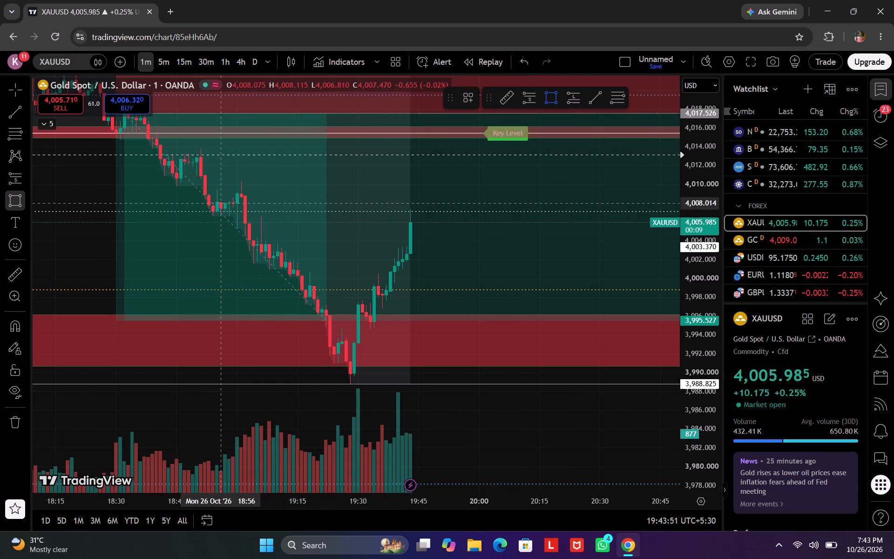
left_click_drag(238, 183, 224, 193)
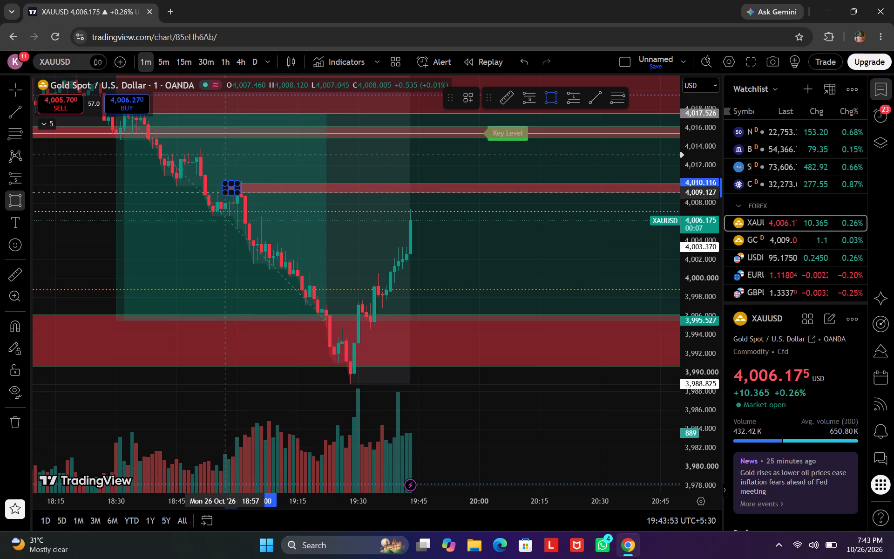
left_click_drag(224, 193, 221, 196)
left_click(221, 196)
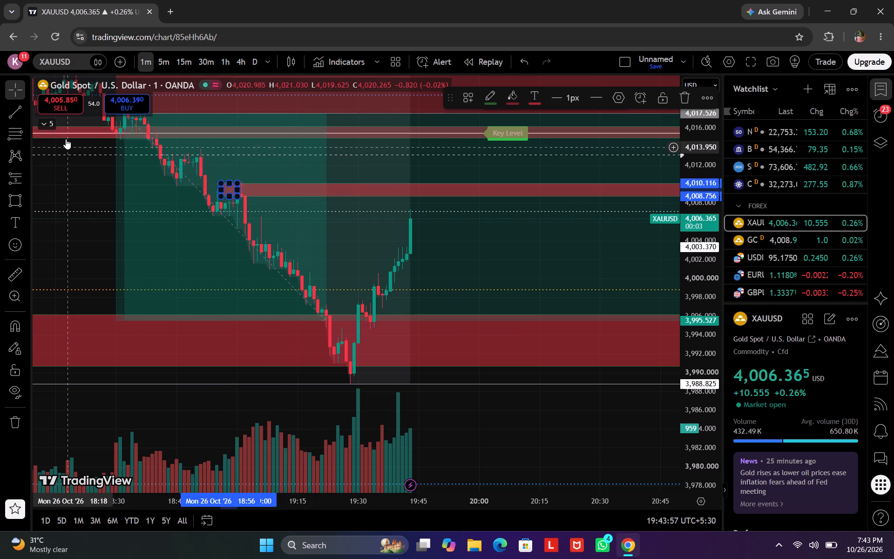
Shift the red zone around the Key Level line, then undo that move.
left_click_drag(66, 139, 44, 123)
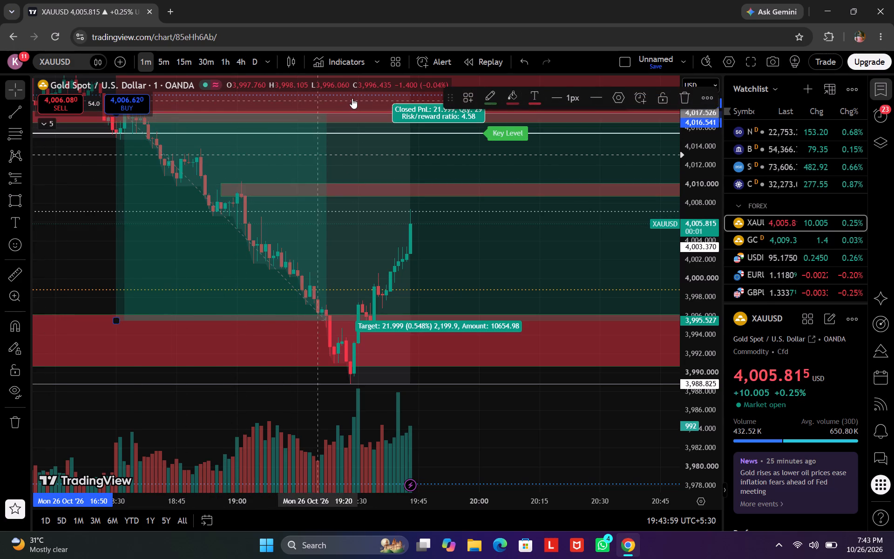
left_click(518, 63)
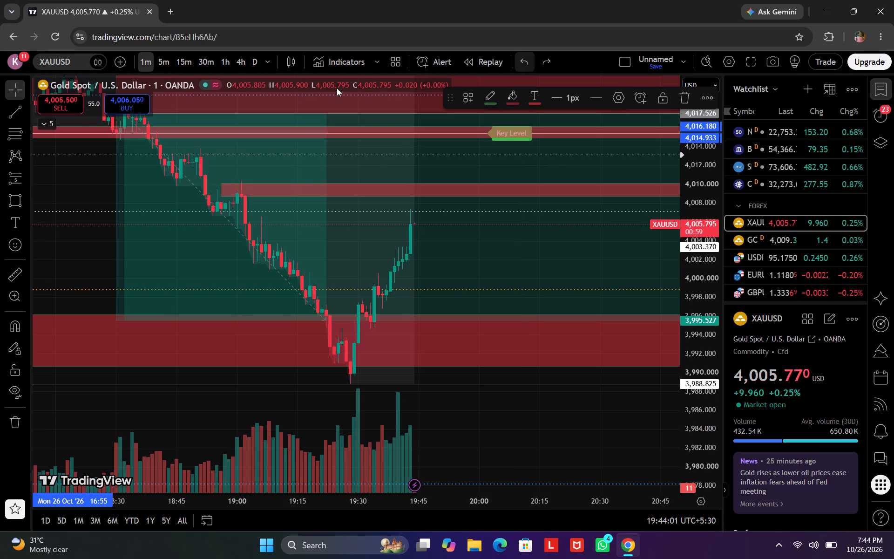
Set indicator visibility in the legend: show LuxAlgo Smart Money Concepts, and hide the Vol · Ticks and Asian Session indicators.
left_click(44, 126)
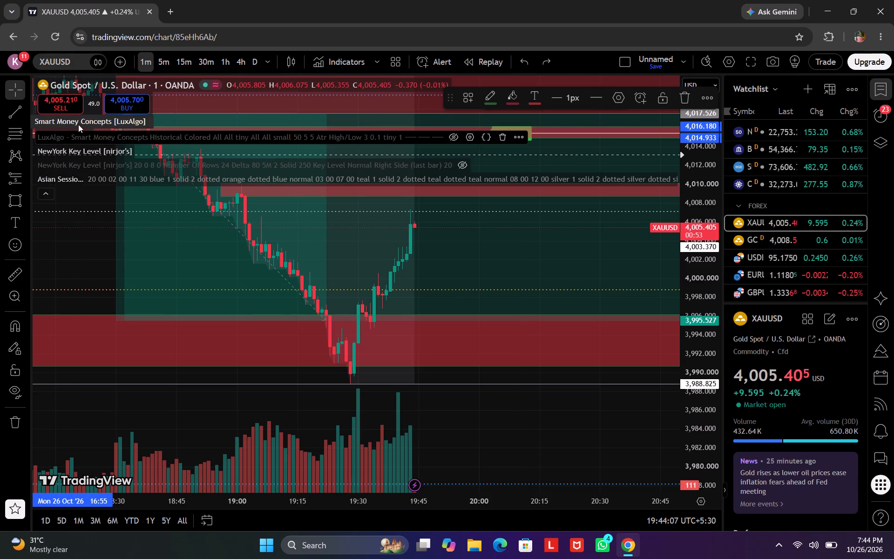
left_click(78, 123)
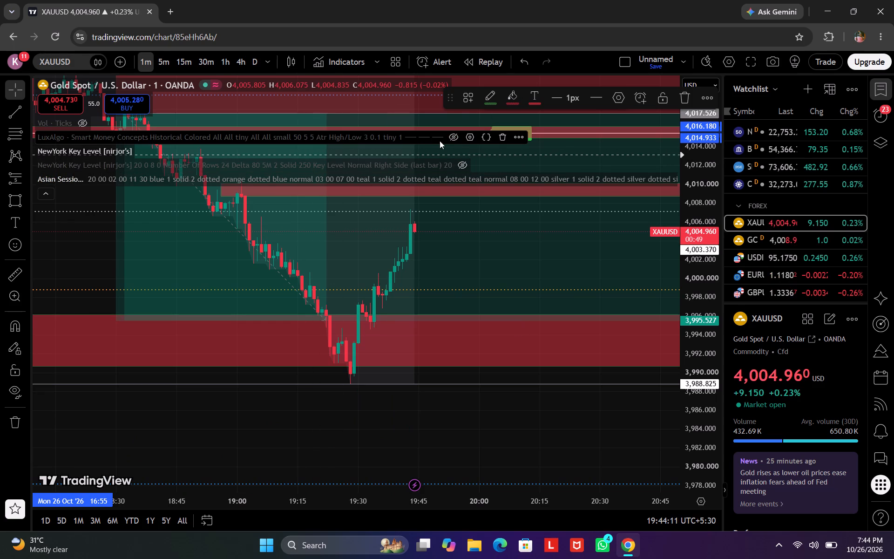
left_click(455, 136)
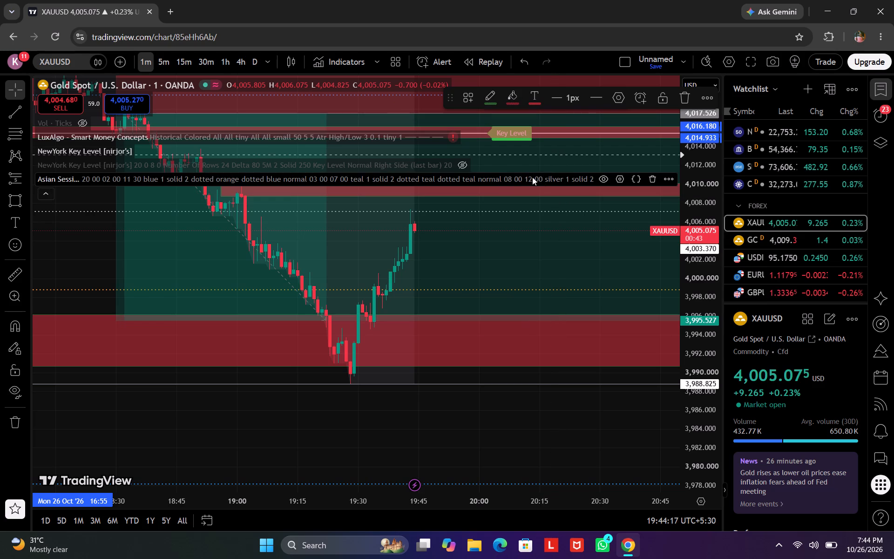
left_click(606, 177)
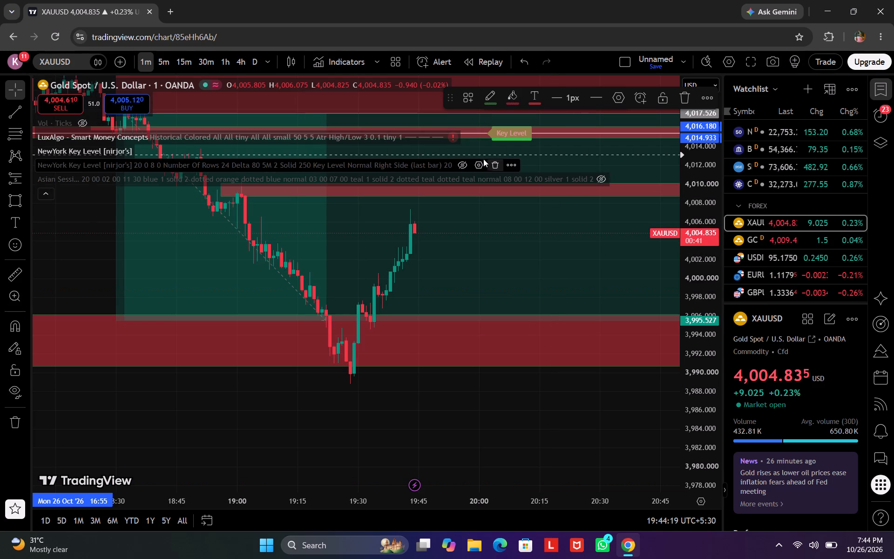
left_click(456, 137)
left_click(456, 137)
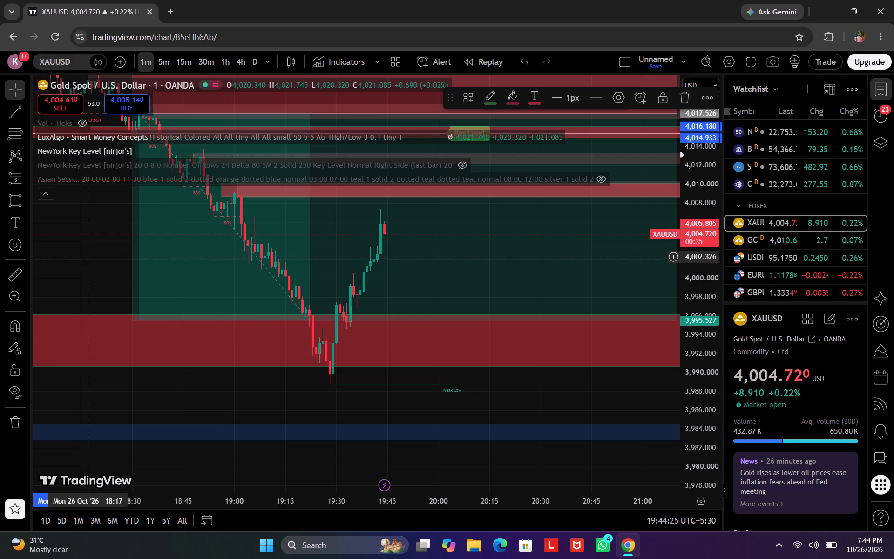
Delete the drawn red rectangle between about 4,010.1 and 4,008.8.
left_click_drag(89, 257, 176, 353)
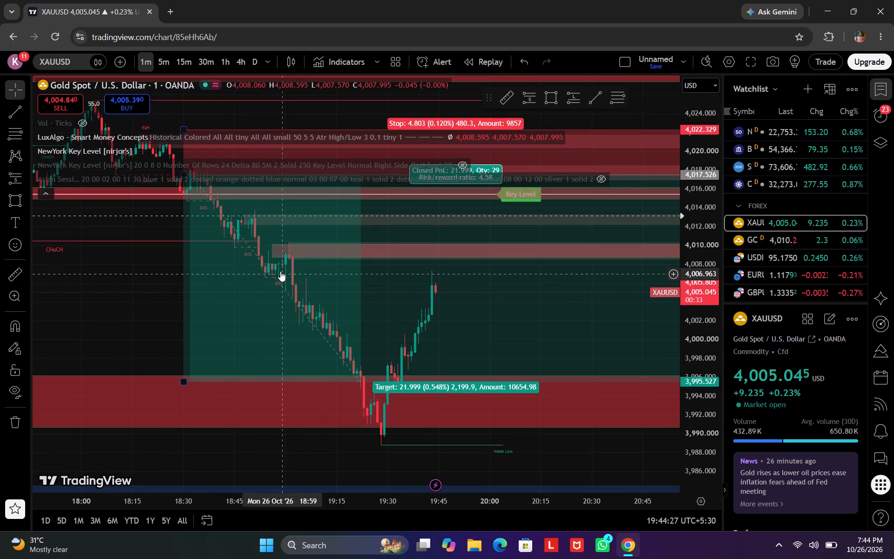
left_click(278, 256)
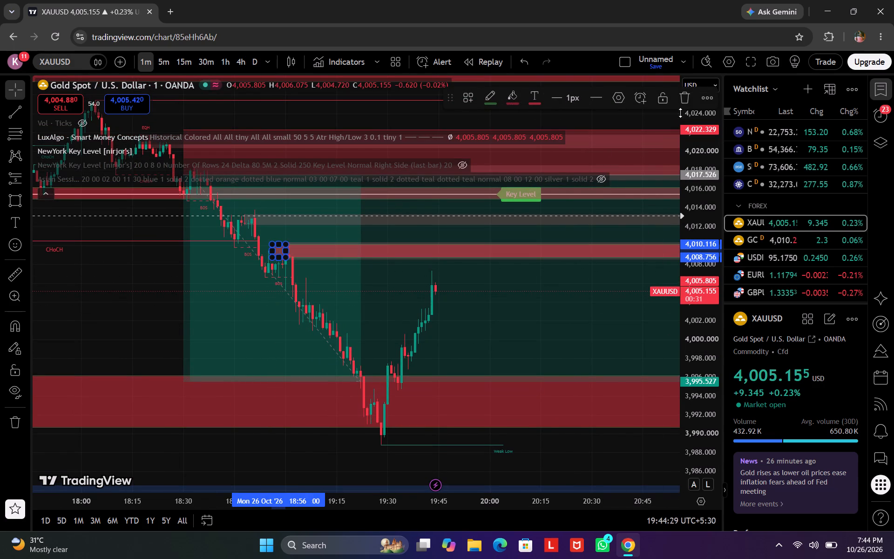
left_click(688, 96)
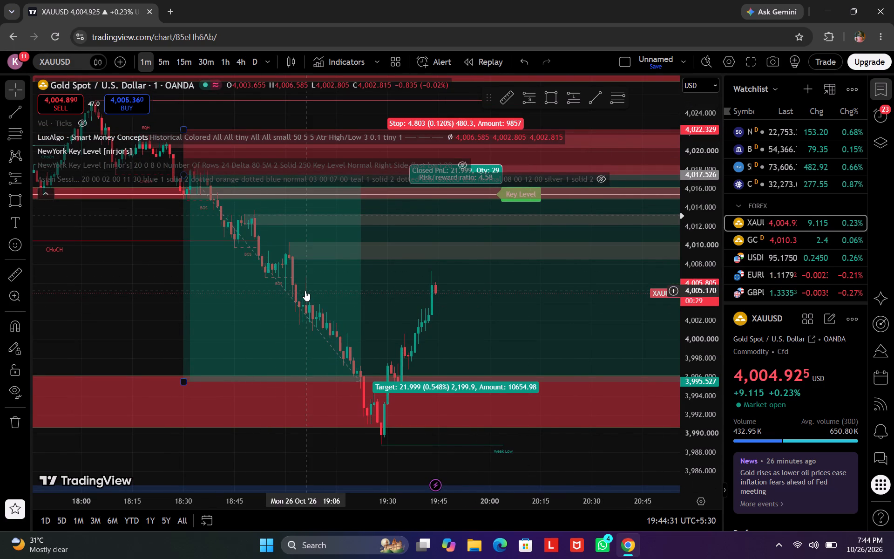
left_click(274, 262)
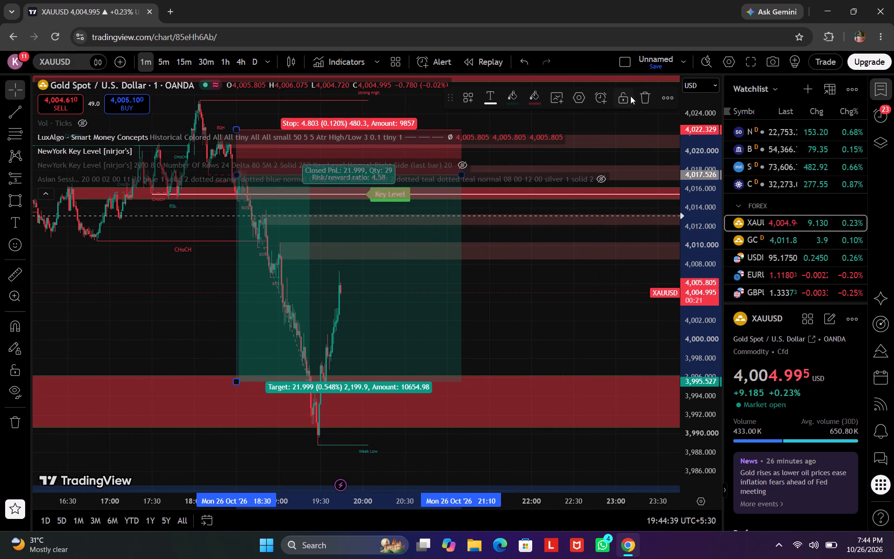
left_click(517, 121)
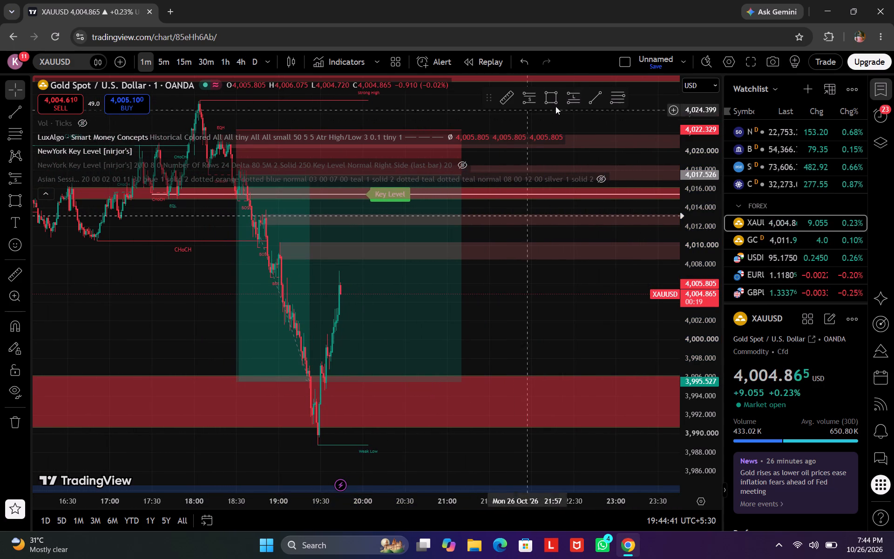
Draw a red rectangle zone from about 4,010.4 to 4,008.6, spanning roughly 18:39 to 18:54.
left_click(555, 100)
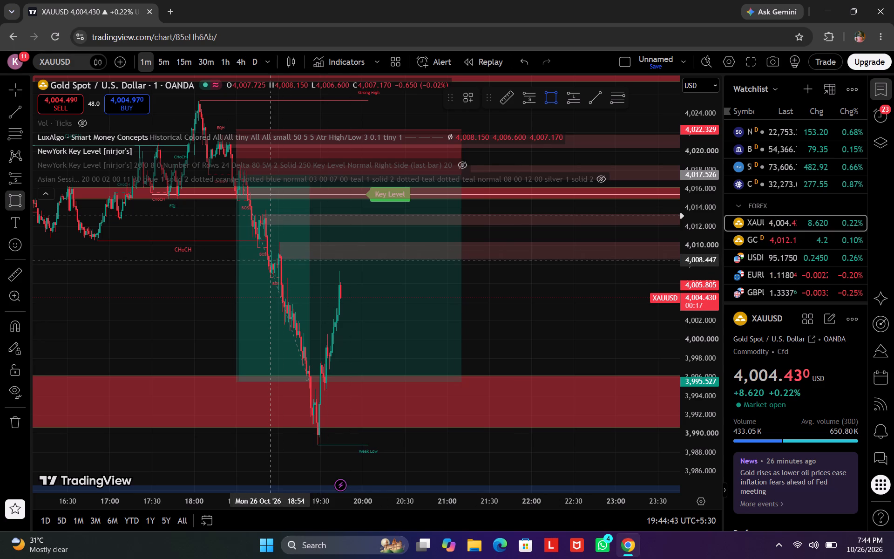
left_click_drag(270, 258, 249, 242)
left_click(249, 242)
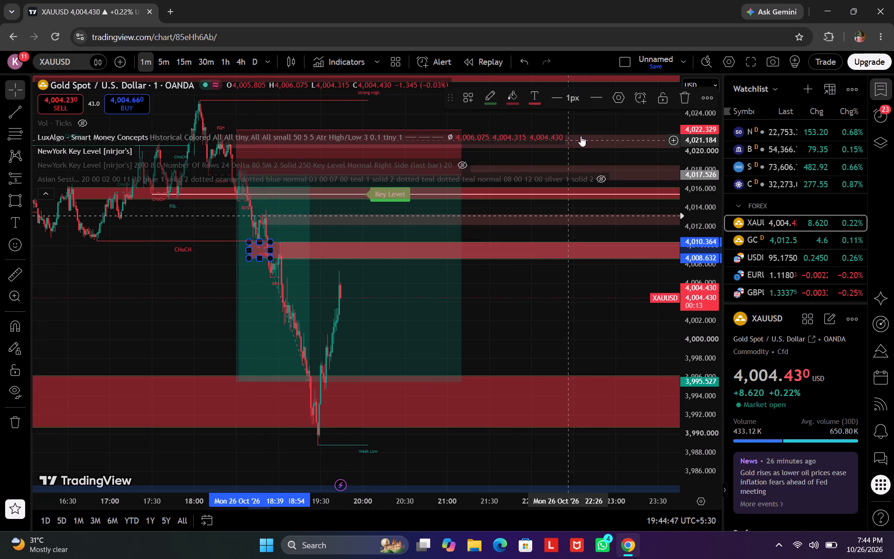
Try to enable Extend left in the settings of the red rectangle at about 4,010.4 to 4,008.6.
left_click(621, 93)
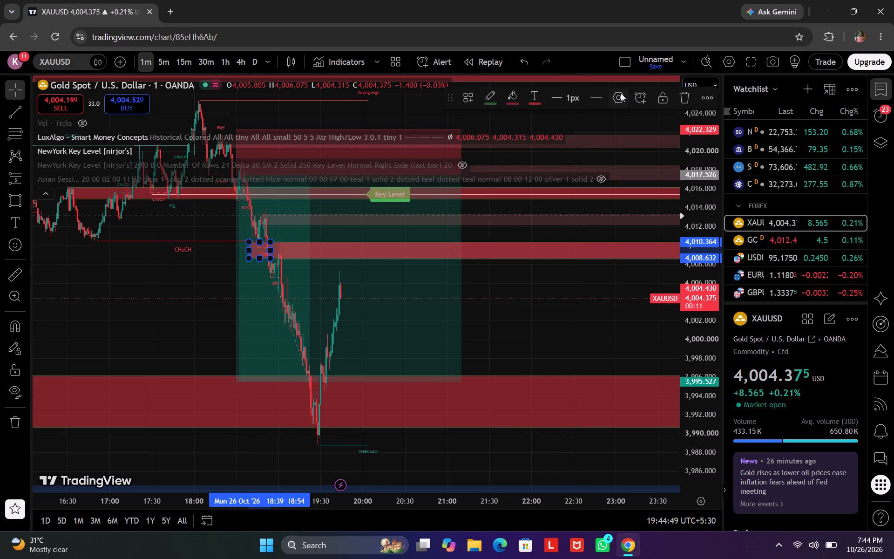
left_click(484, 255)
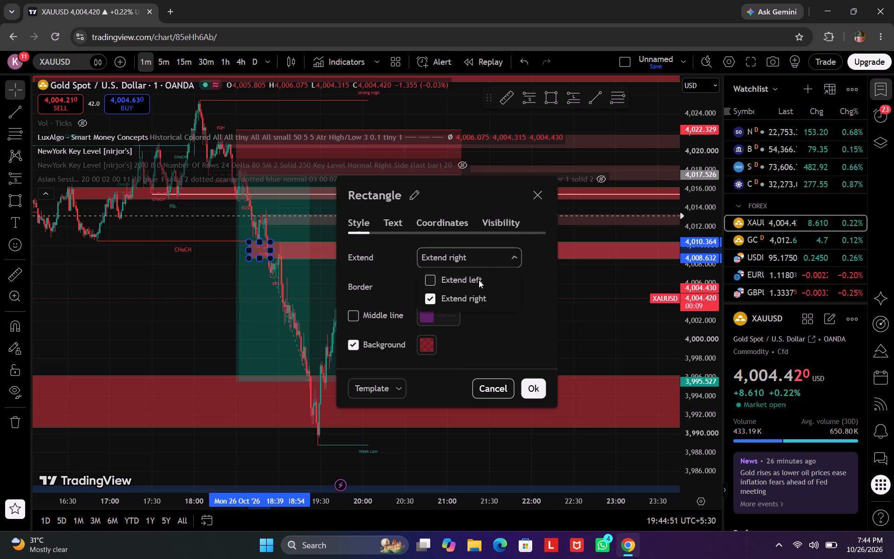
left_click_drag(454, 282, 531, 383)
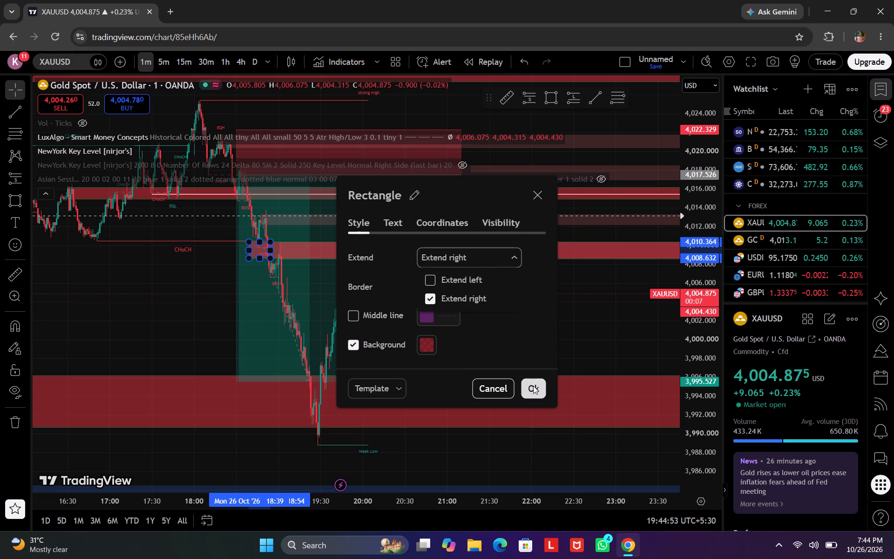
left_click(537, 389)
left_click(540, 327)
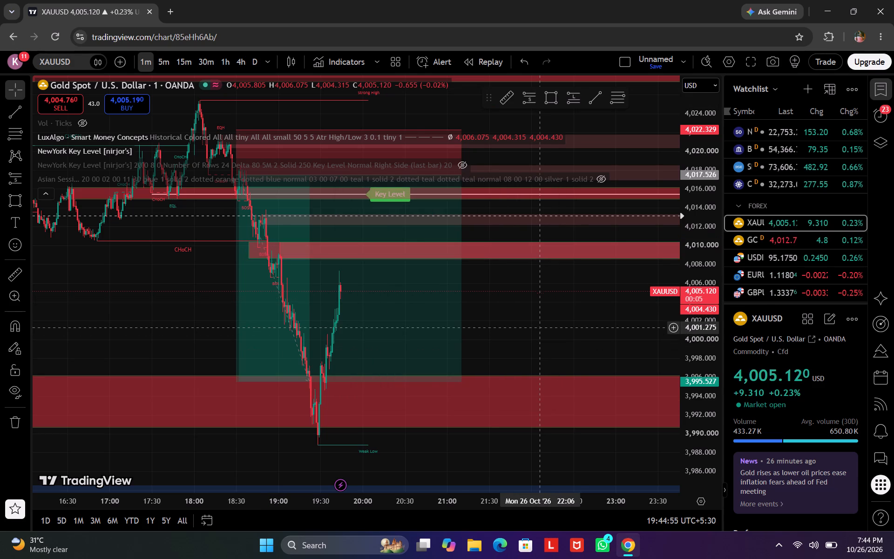
Enable Extend left, alongside Extend right, for the red rectangle at about 4,010.4 to 4,008.6.
left_click_drag(255, 255, 262, 255)
left_click(262, 255)
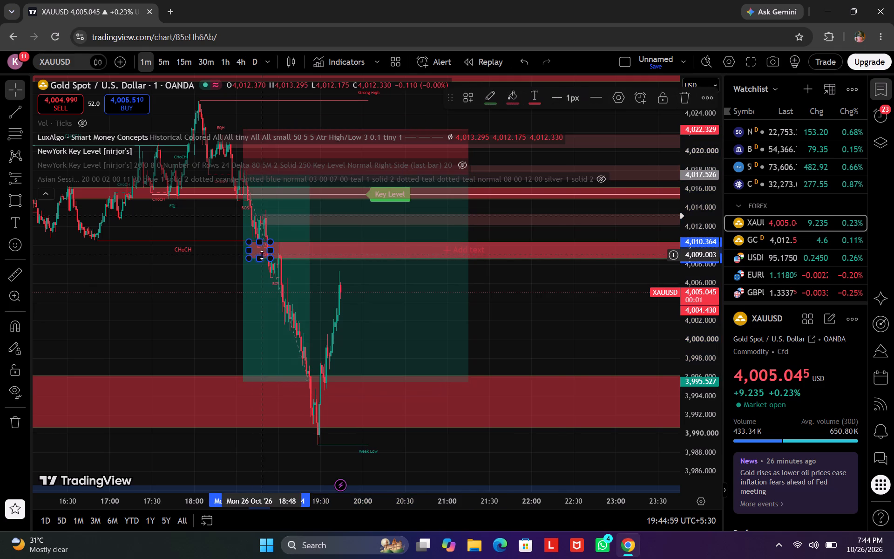
left_click(619, 97)
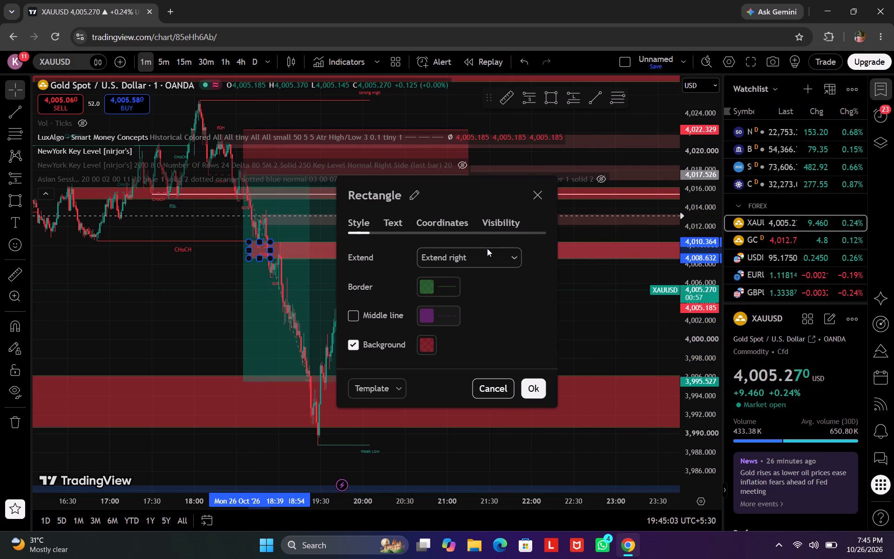
left_click(487, 248)
left_click(425, 276)
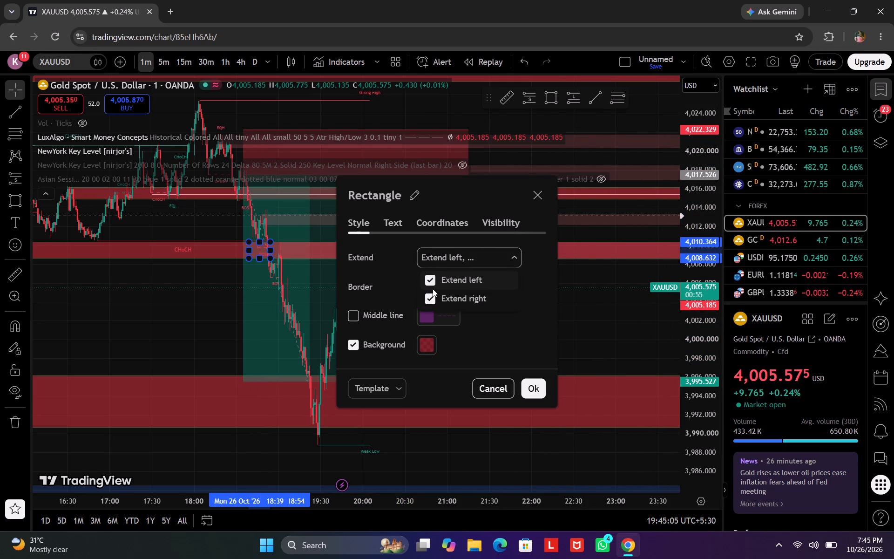
left_click(530, 388)
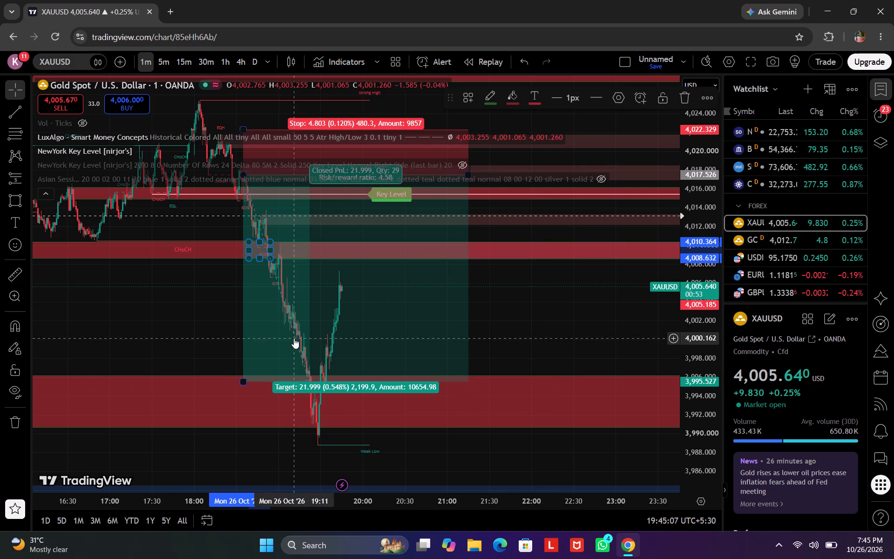
On the 5-minute chart, lower the XAUUSD Crossing alert to 4,008.571, at the lower edge of the new red zone.
scroll(191, 314, "right", 1)
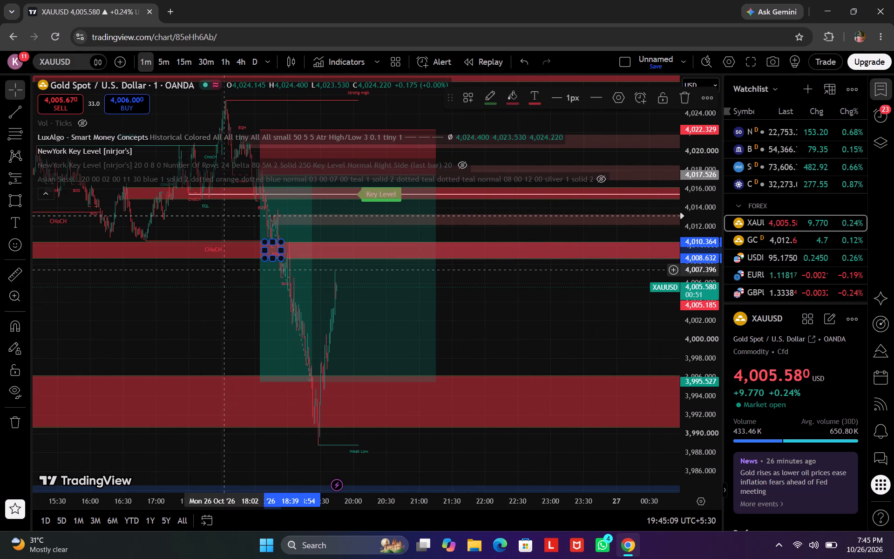
left_click(170, 61)
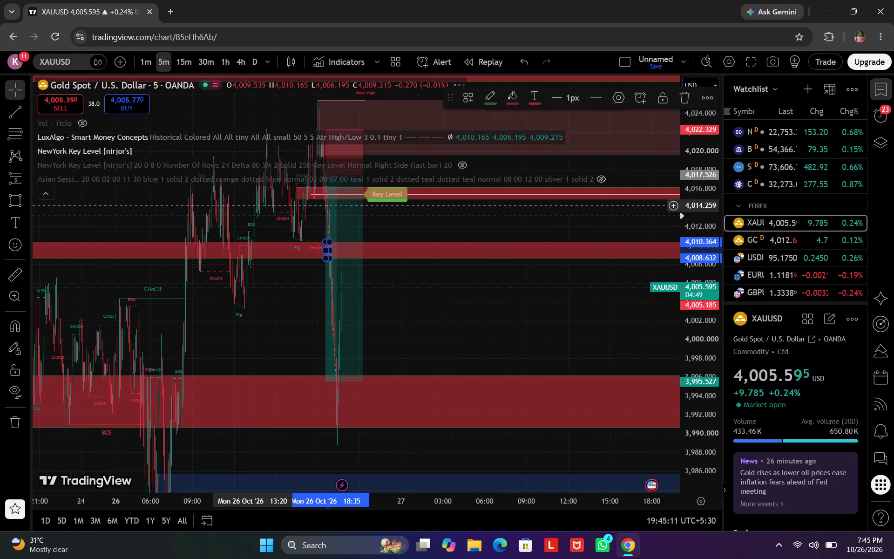
left_click_drag(335, 210, 311, 249)
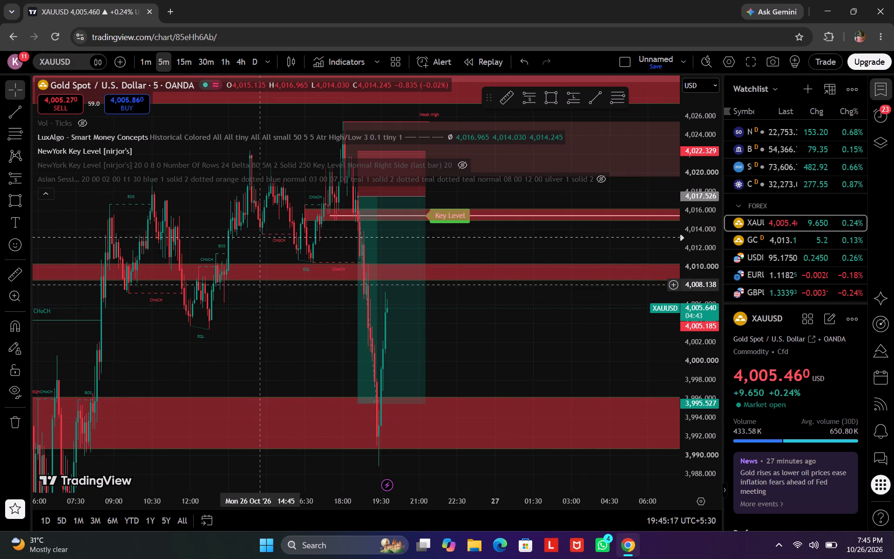
left_click_drag(197, 319, 302, 311)
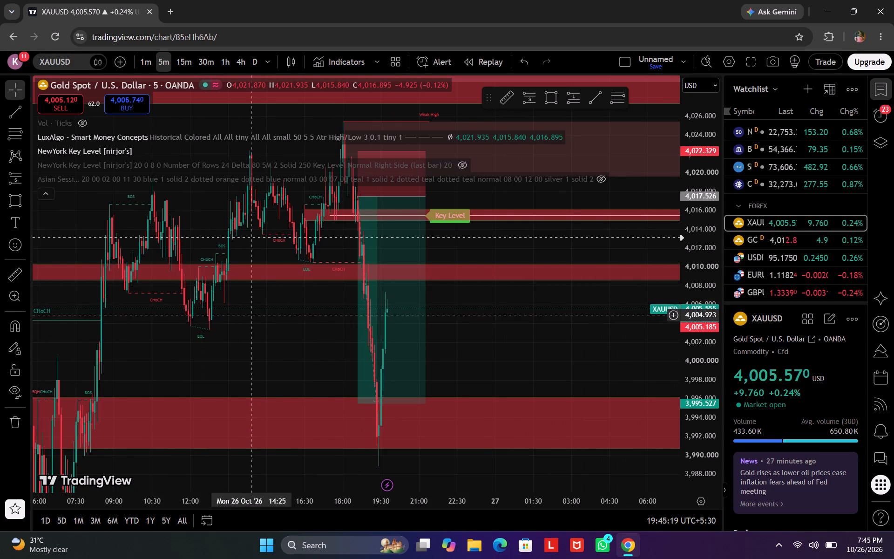
left_click_drag(302, 311, 372, 311)
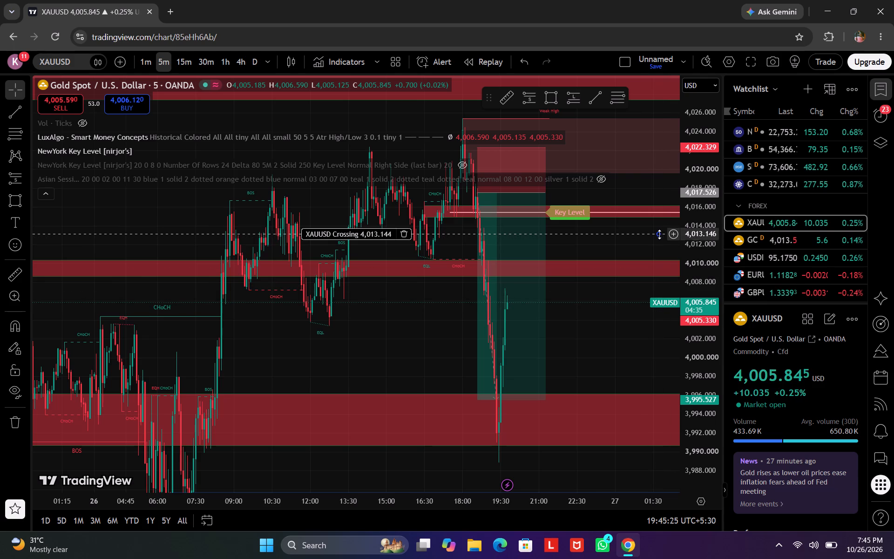
left_click_drag(659, 234, 664, 275)
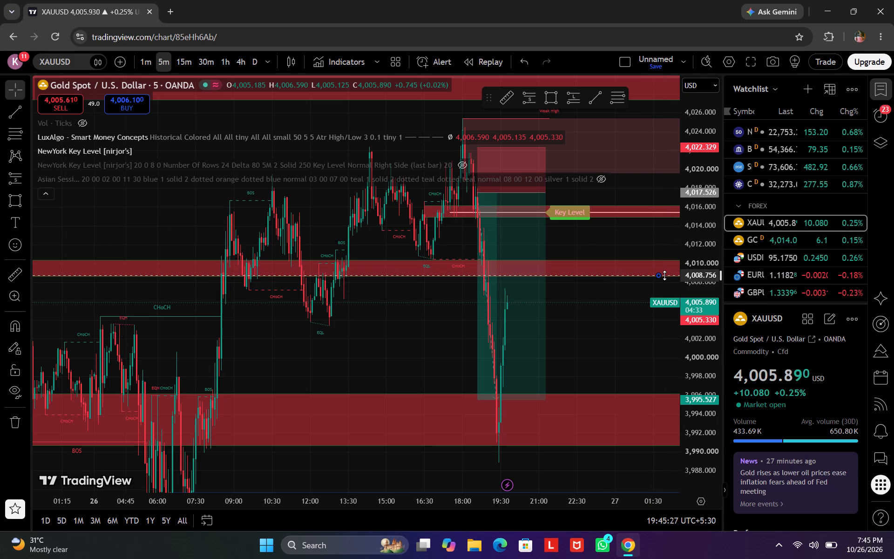
left_click_drag(664, 275, 665, 277)
left_click(665, 277)
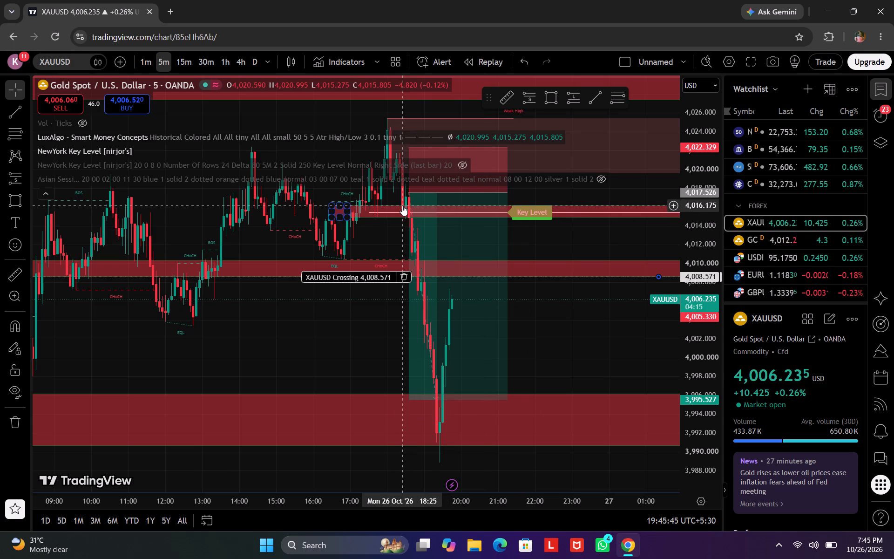
Return to the 1-minute chart and examine price action approaching the alert level and red zone on a compressed price scale.
left_click(147, 61)
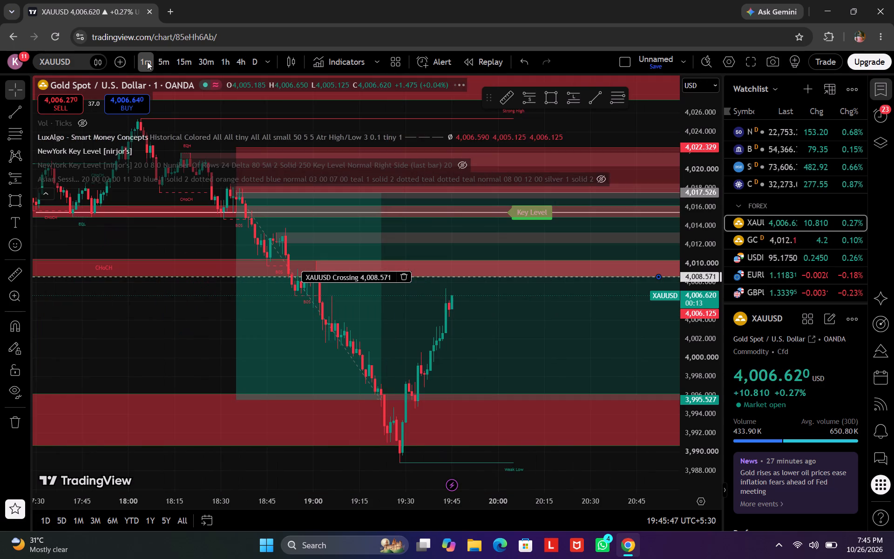
left_click_drag(708, 216, 706, 267)
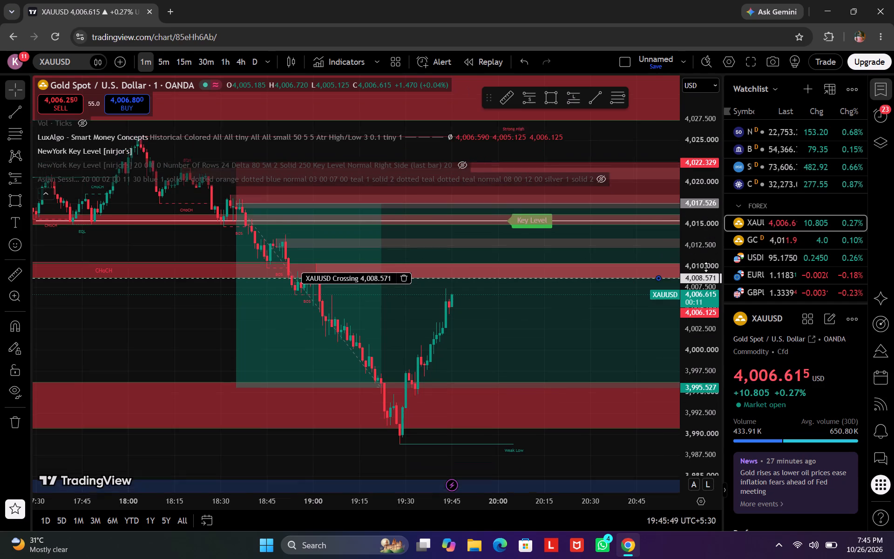
left_click_drag(706, 267, 706, 269)
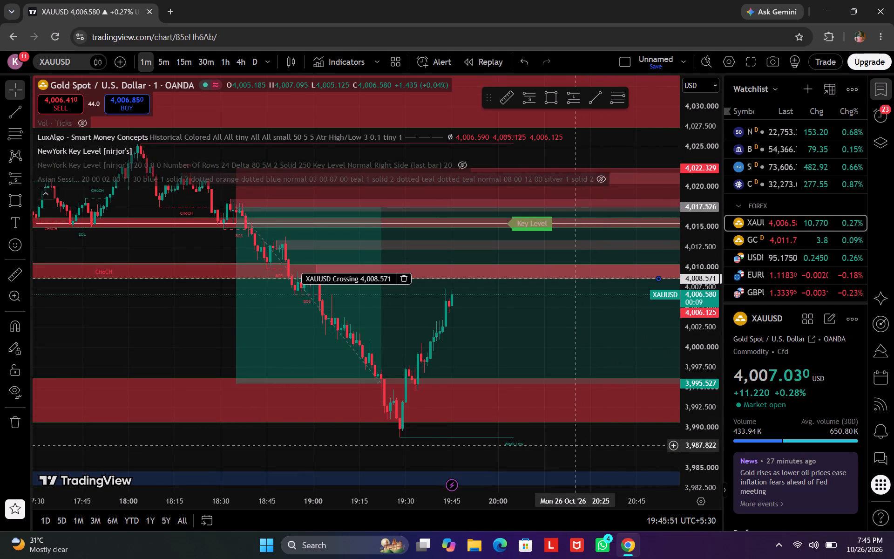
left_click_drag(574, 444, 579, 402)
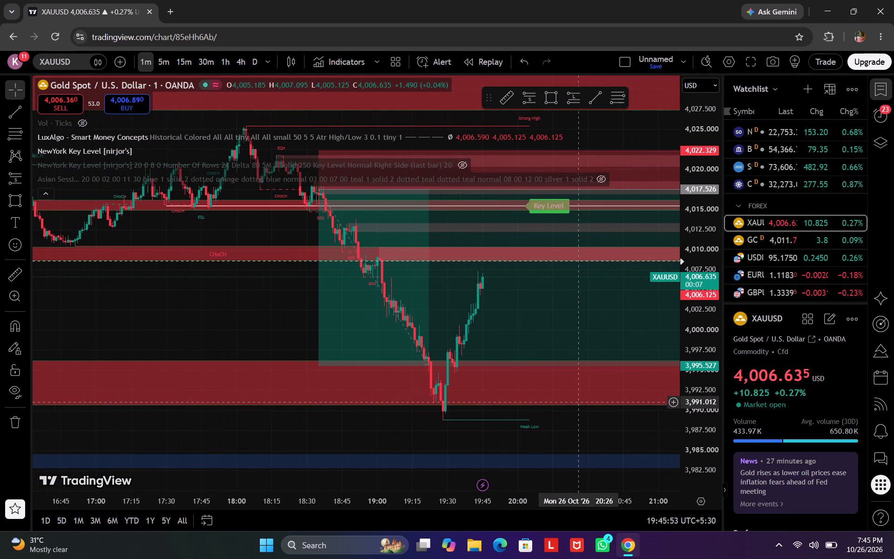
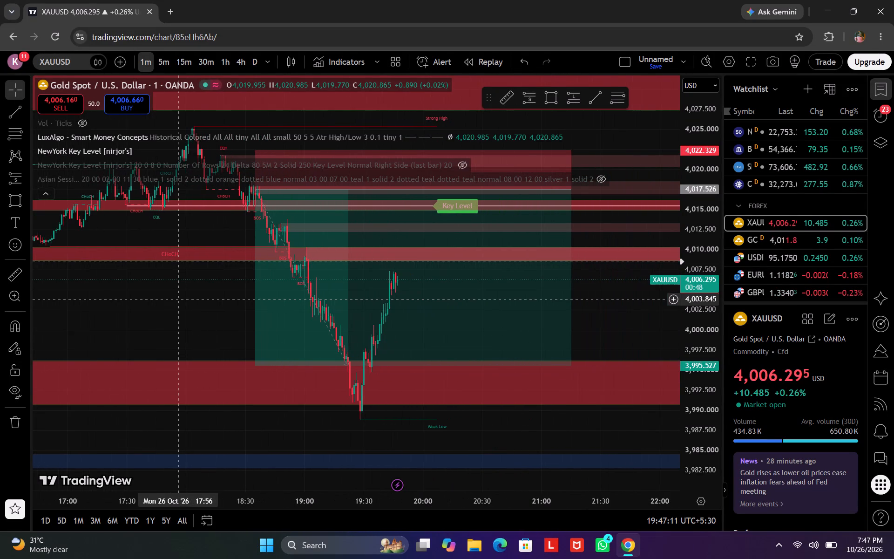
Collapse the indicator legend on the 1-minute XAUUSD chart.
left_click_drag(178, 217, 183, 261)
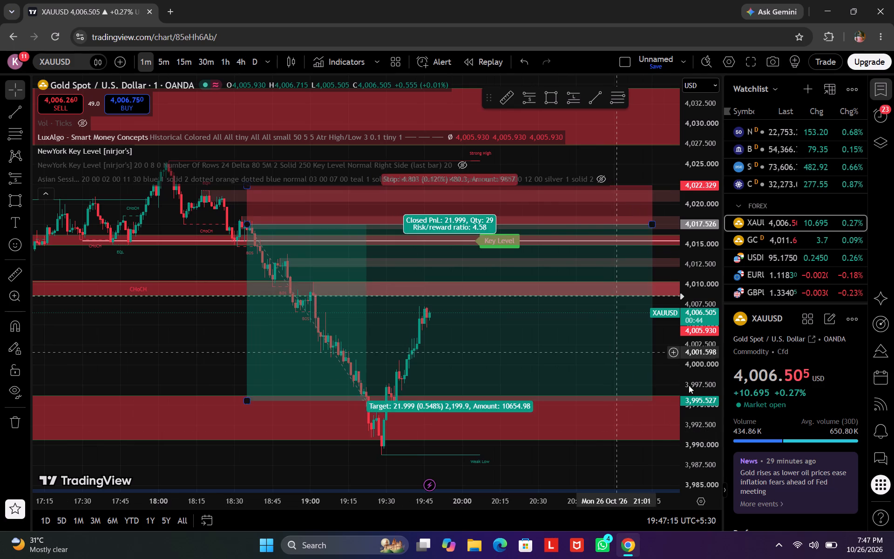
left_click_drag(710, 348, 691, 232)
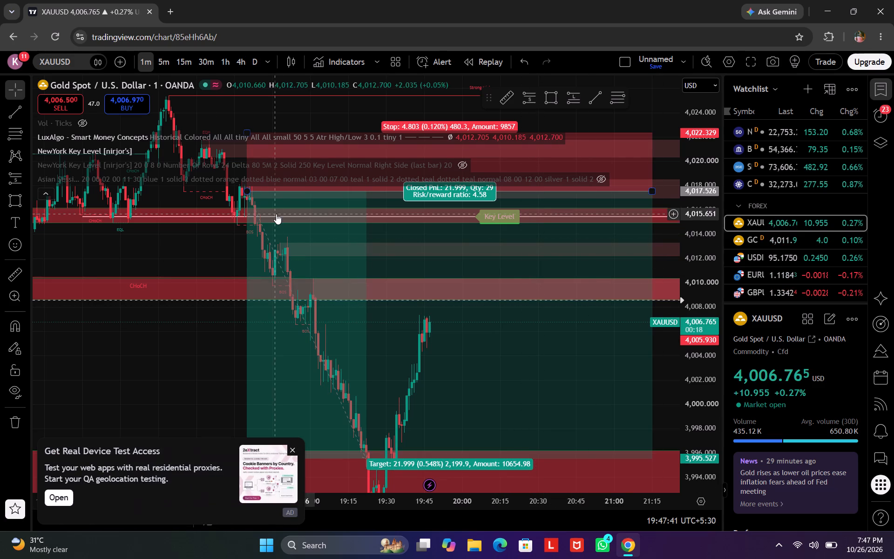
left_click(43, 194)
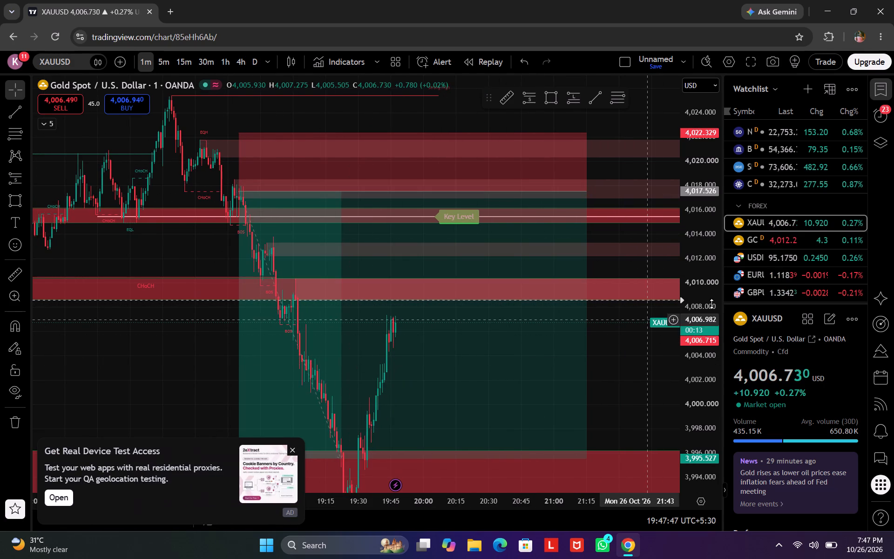
Shorten the short position drawing by bringing its end time back to about 19:37, keeping its entry, stop and target levels.
left_click_drag(712, 248, 694, 300)
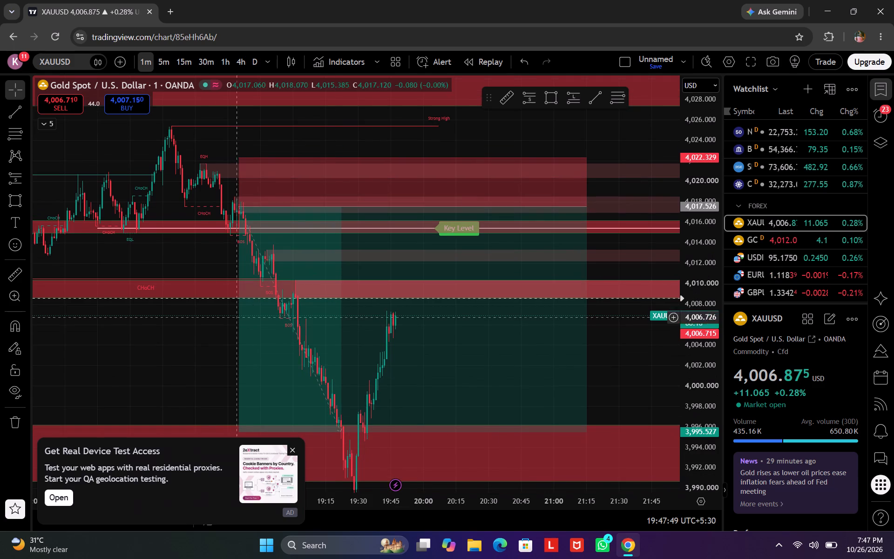
left_click_drag(190, 329, 207, 282)
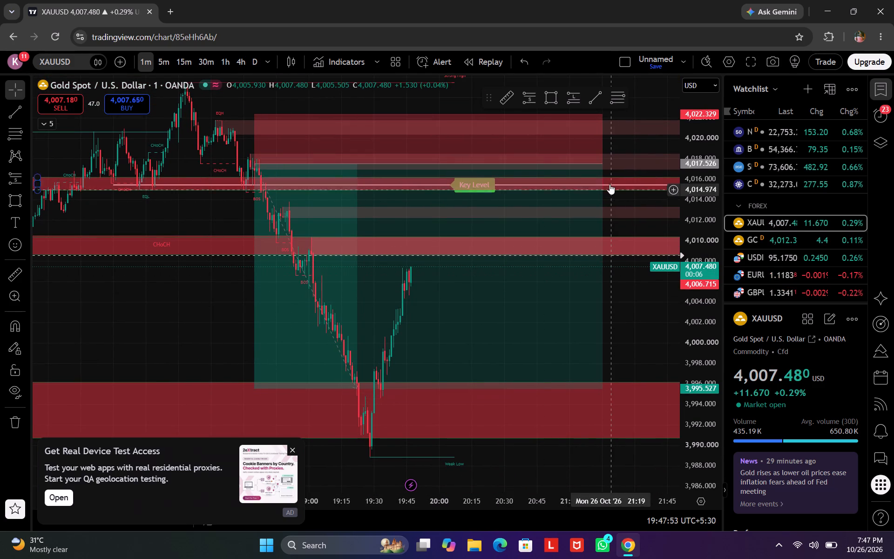
left_click_drag(602, 165, 420, 181)
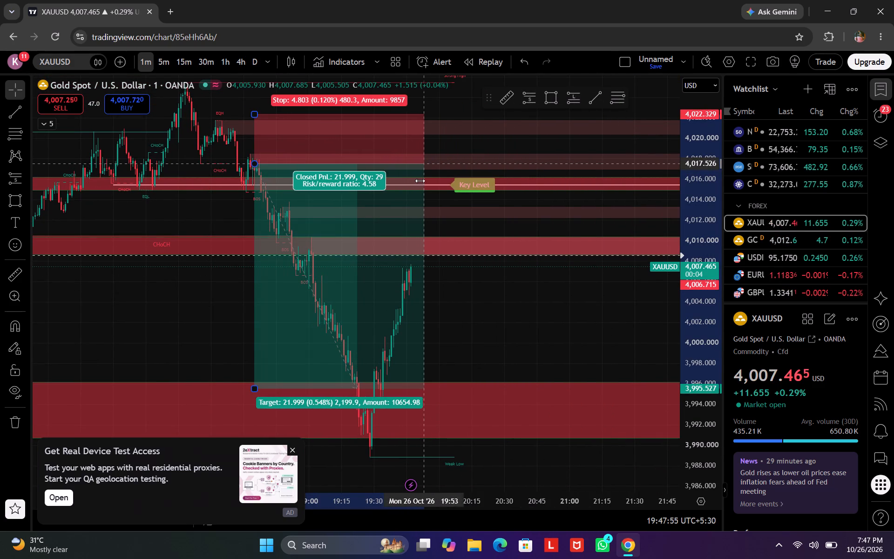
left_click_drag(420, 181, 408, 181)
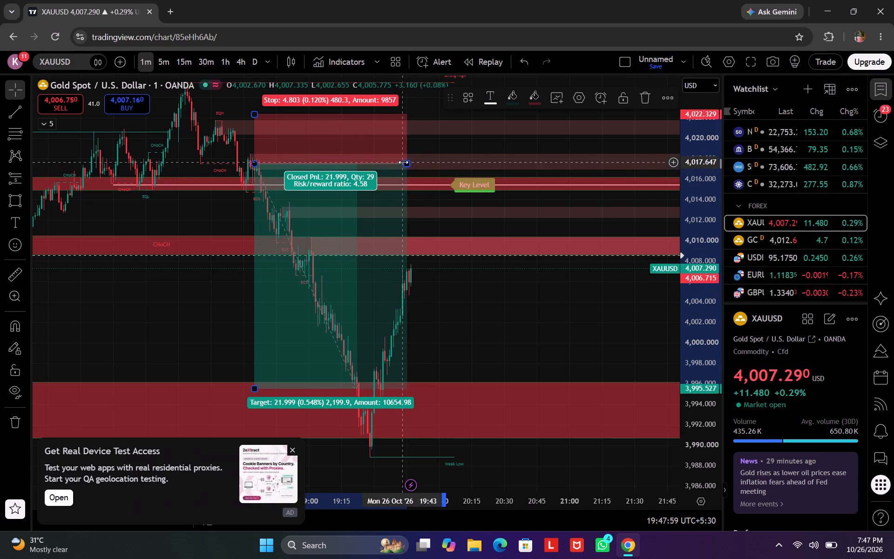
left_click_drag(405, 162, 375, 165)
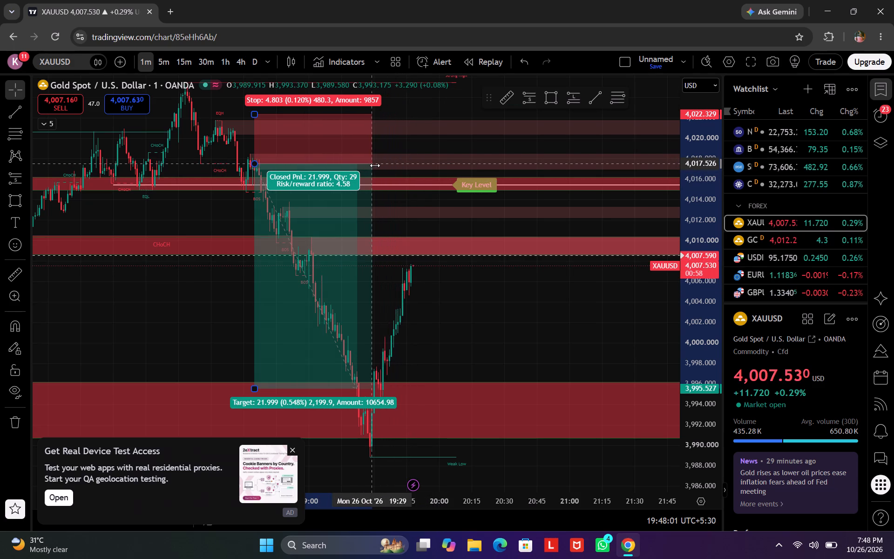
left_click_drag(375, 165, 388, 168)
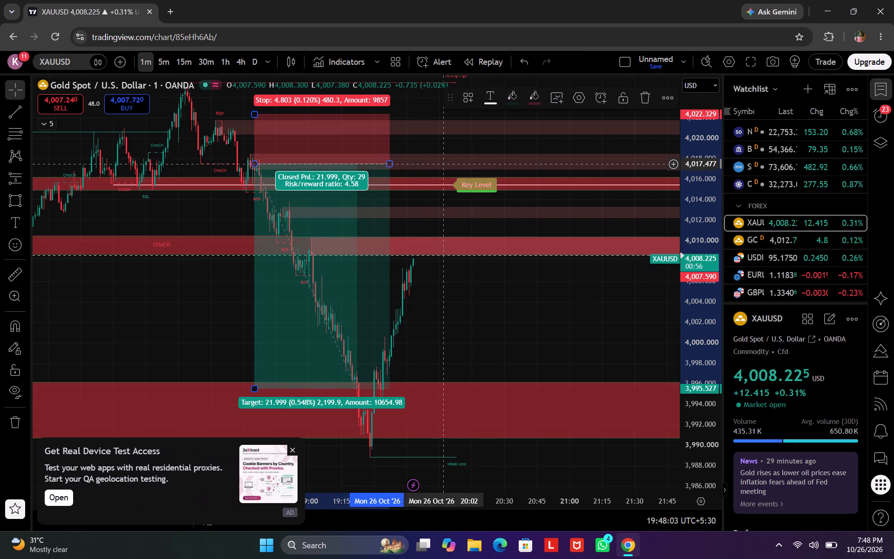
left_click(529, 333)
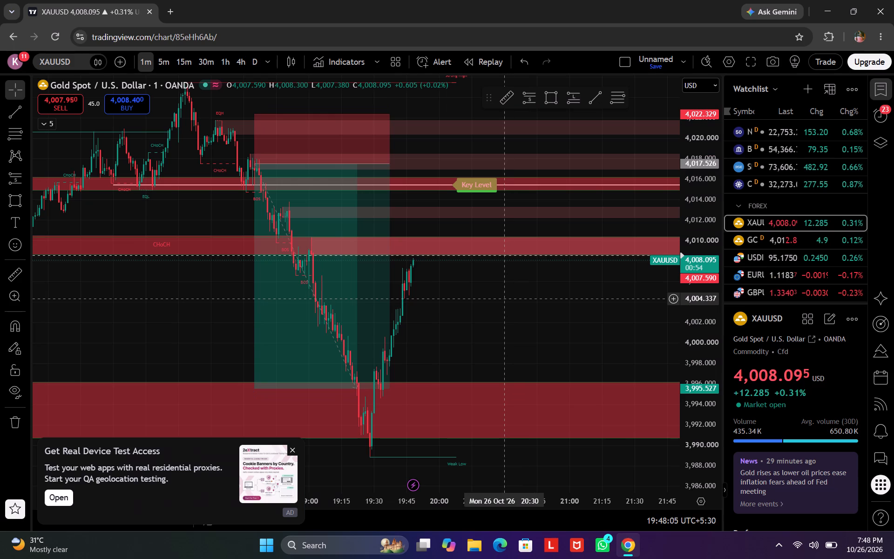
Capture a rectangular screenshot of the 1-minute XAUUSD chart, including the short position, red zones and full price scale.
key("shift+super+s")
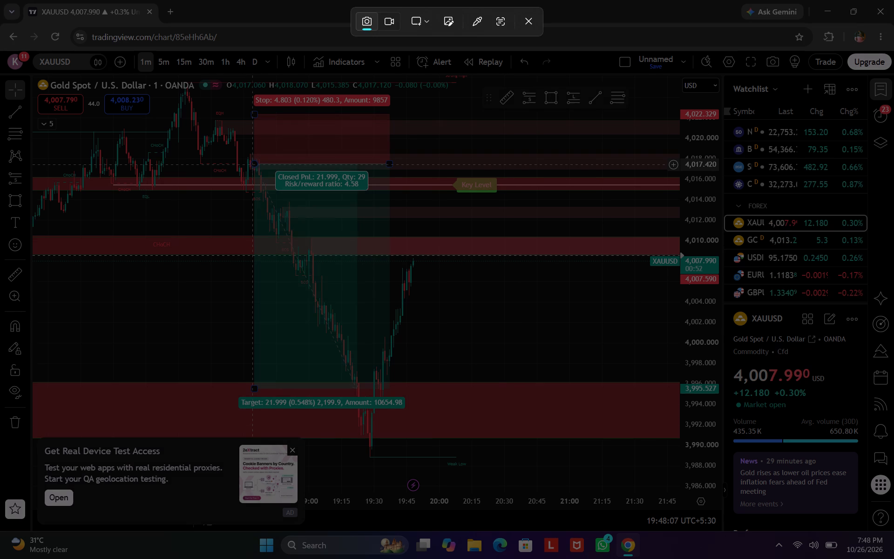
left_click_drag(26, 64, 596, 558)
scroll(567, 520, "up", 1)
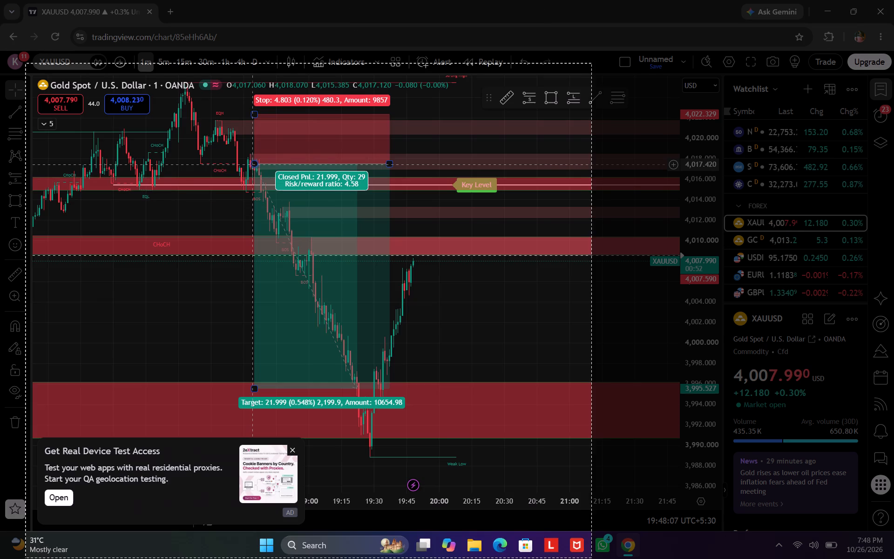
left_click_drag(596, 558, 733, 515)
scroll(746, 533, "right", 1)
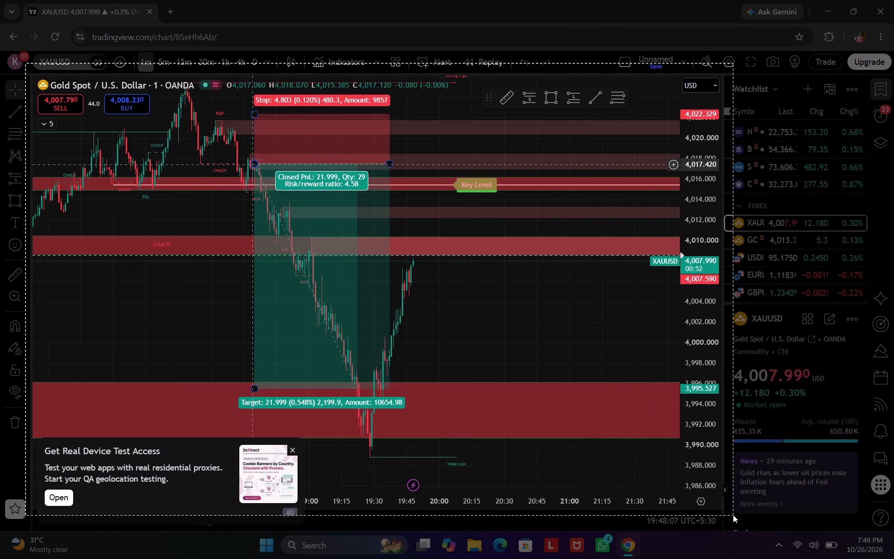
scroll(733, 515, "right", 1)
left_click_drag(733, 515, 731, 515)
scroll(733, 515, "right", 2)
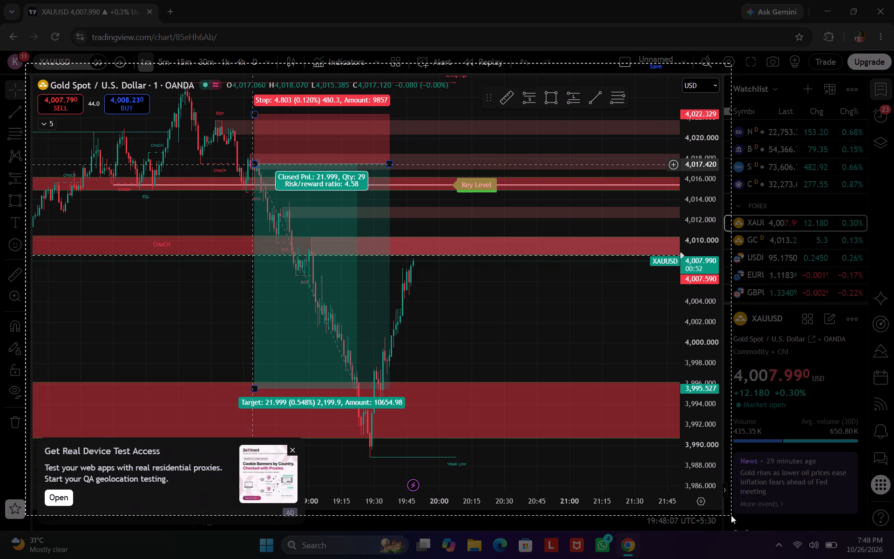
scroll(731, 515, "right", 1)
left_click_drag(731, 515, 737, 517)
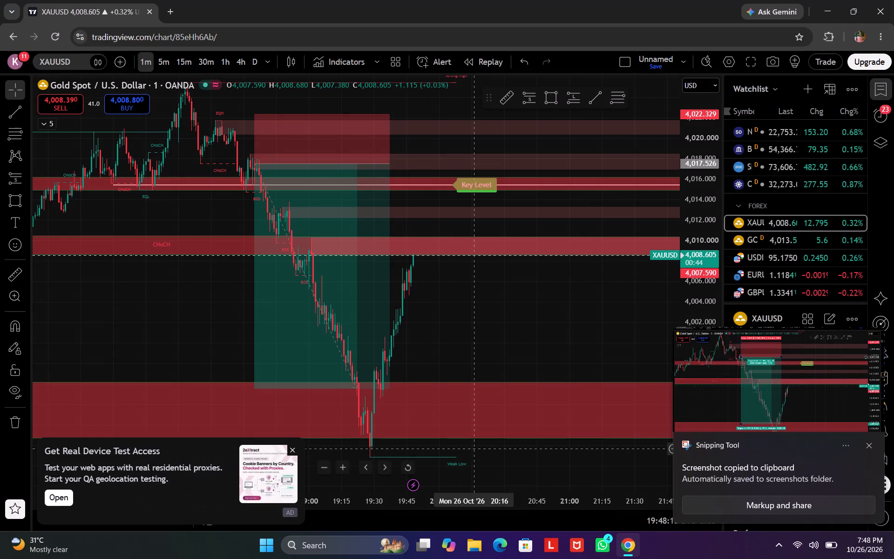
Minimise the browser and launch Discord from the desktop.
left_click(815, 0)
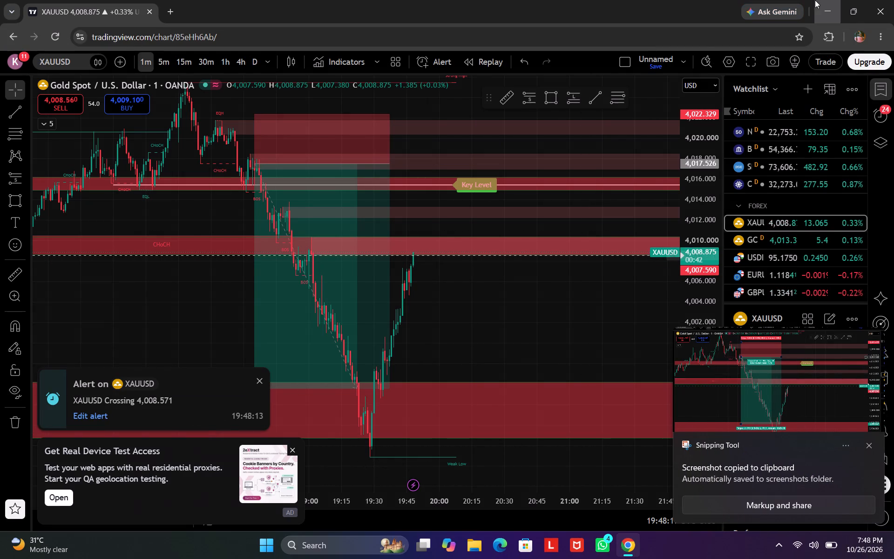
left_click_drag(0, 379, 20, 362)
double_click(20, 362)
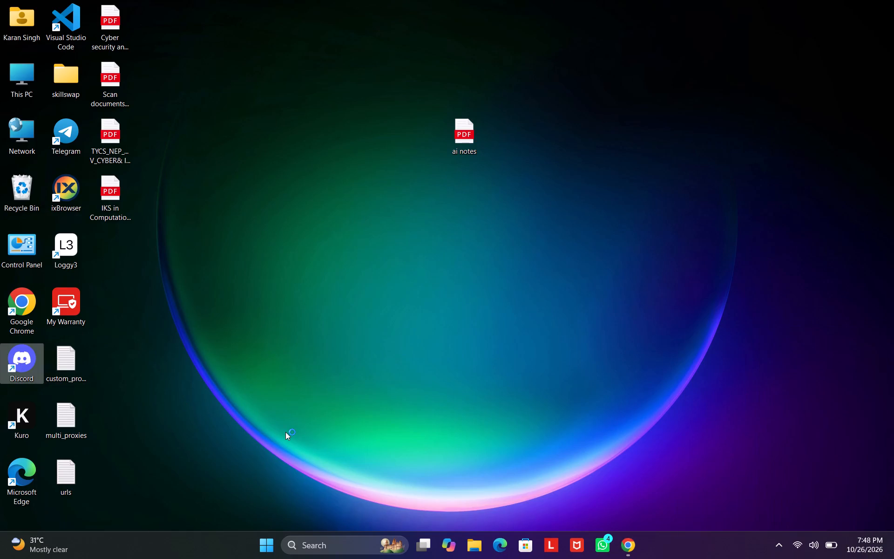
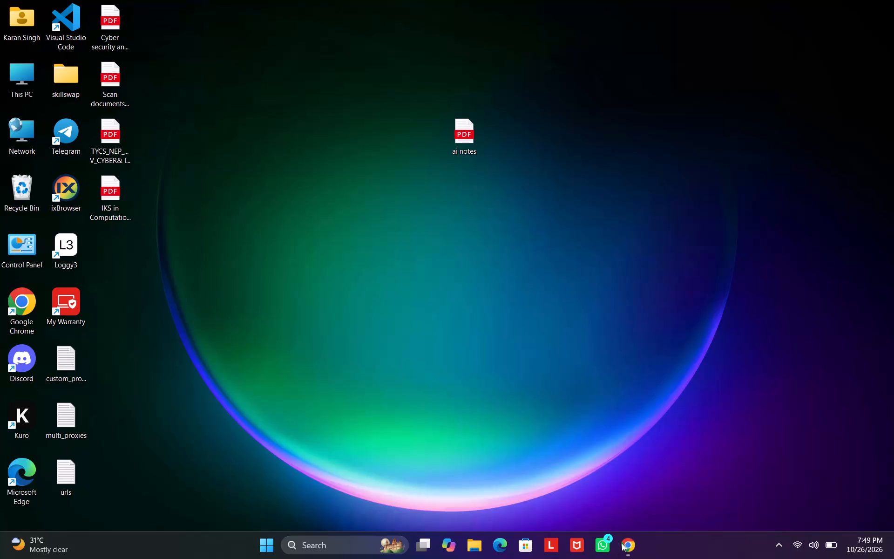
Switch back to the Chrome window with the XAUUSD chart.
left_click(622, 542)
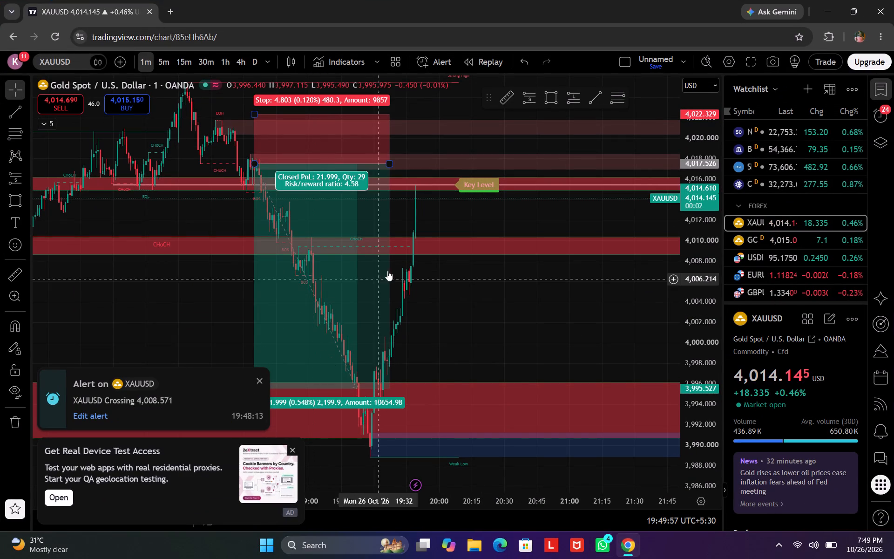
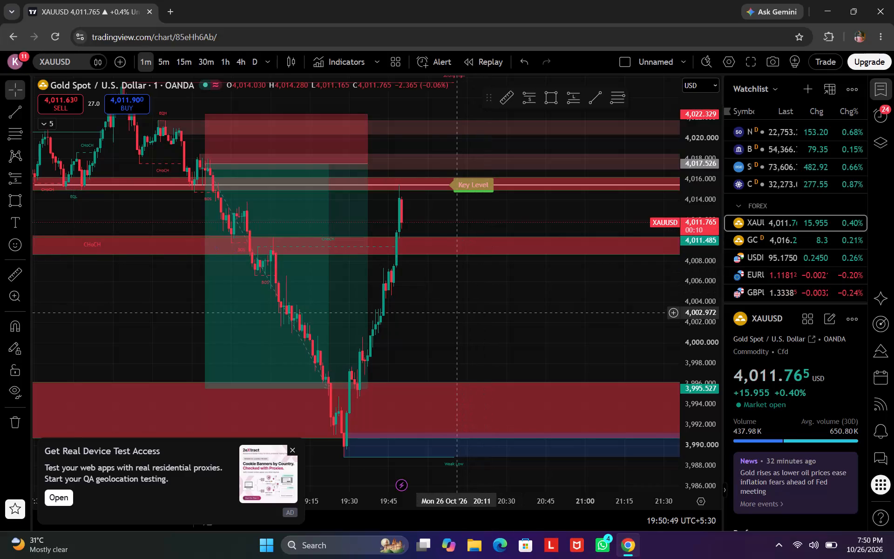
Switch the XAUUSD chart to the 5-minute timeframe, showing the short position together with the surrounding supply and demand zones.
left_click(167, 62)
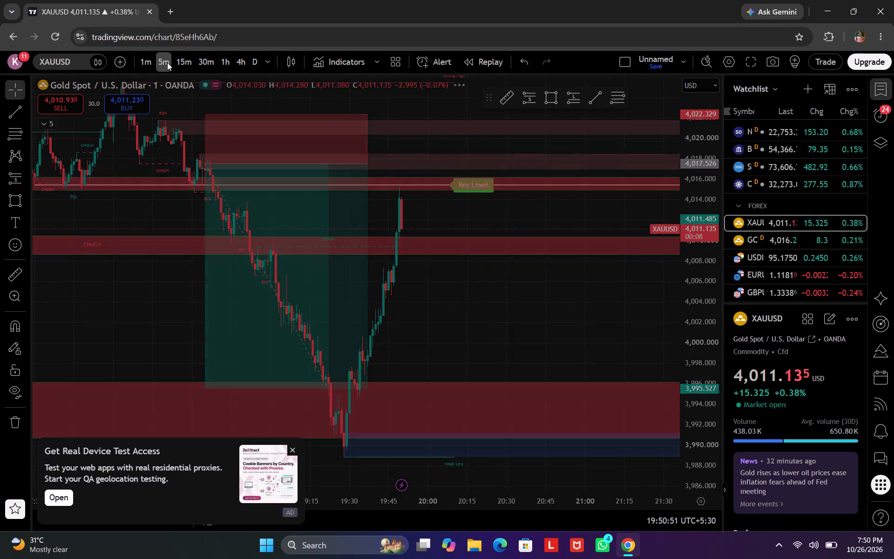
left_click_drag(704, 188, 716, 445)
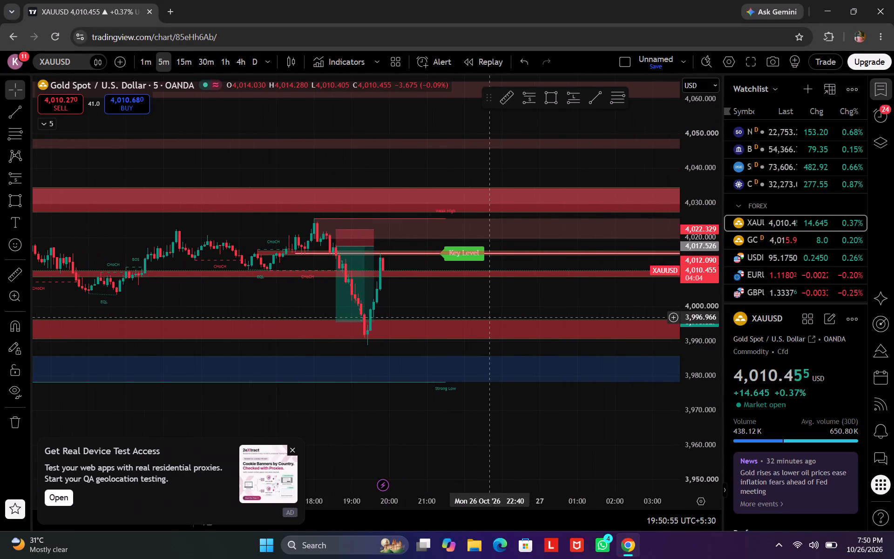
left_click_drag(711, 319, 671, 40)
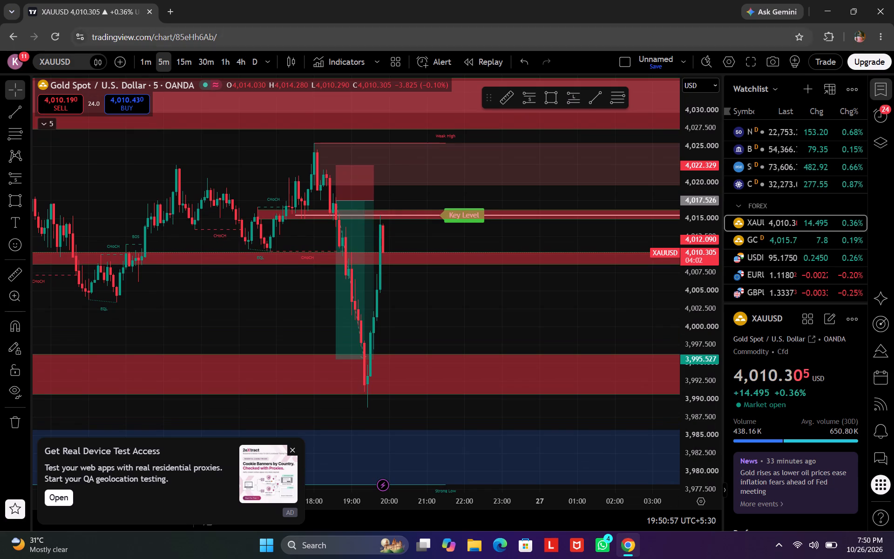
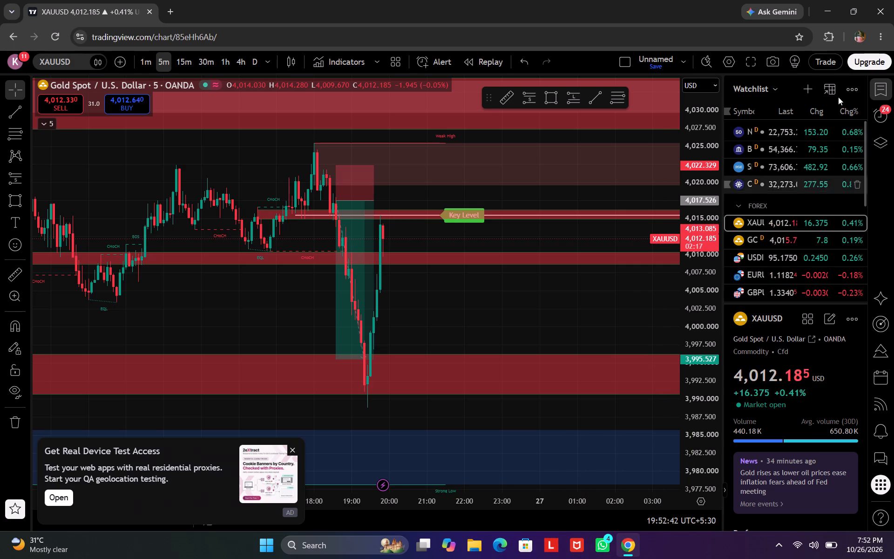
Minimize the Chrome window with the XAUUSD chart and select the Discord shortcut on the desktop.
left_click(823, 1)
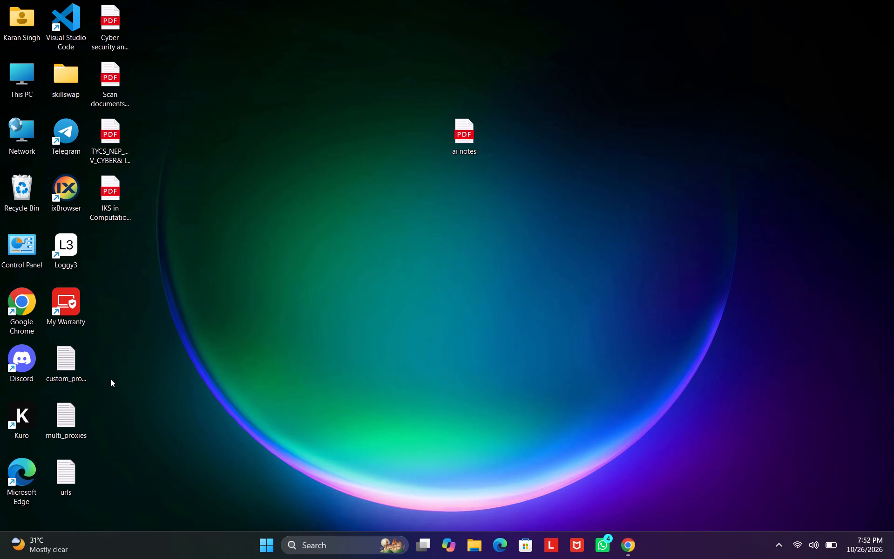
left_click(18, 368)
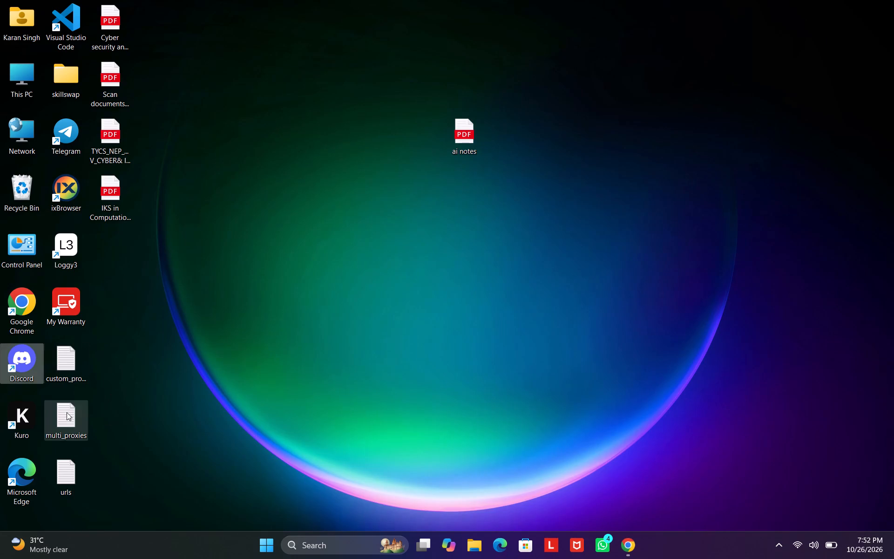
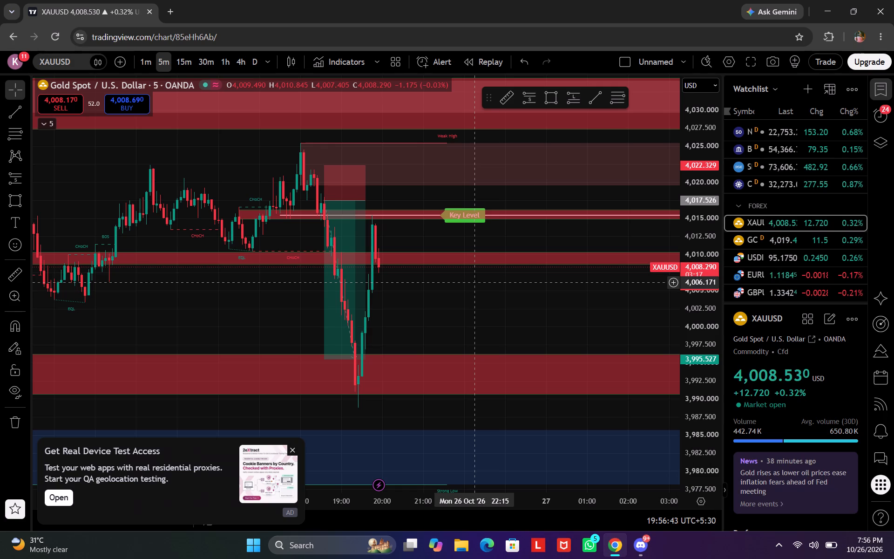
Delete the short position drawing with the 4,017.526 entry from the XAUUSD chart.
left_click(351, 293)
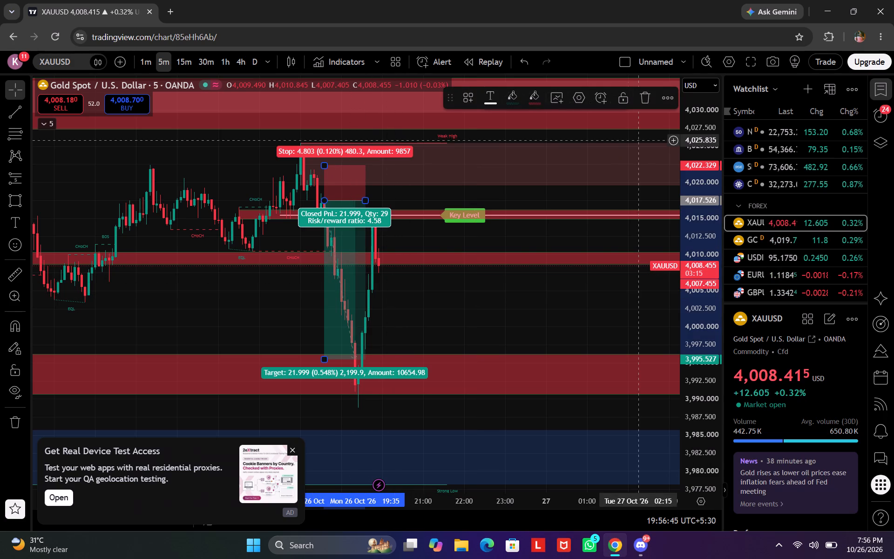
left_click(651, 91)
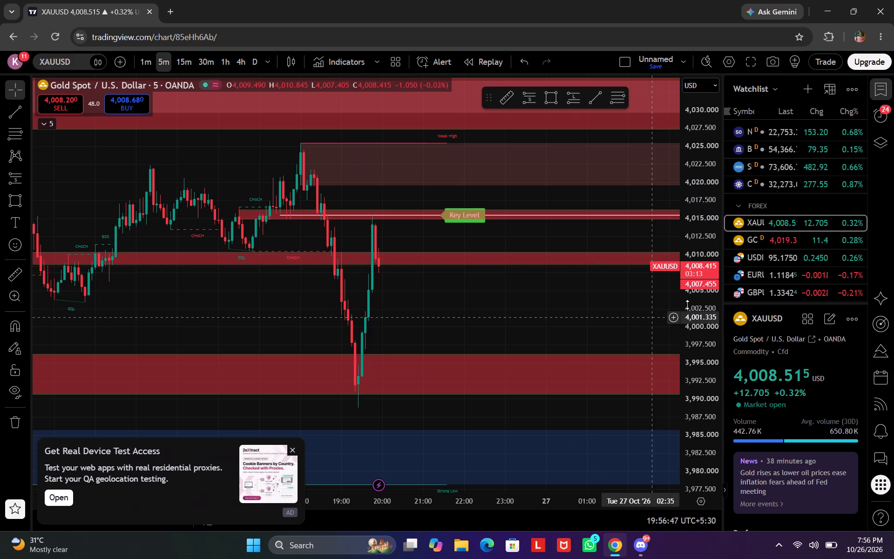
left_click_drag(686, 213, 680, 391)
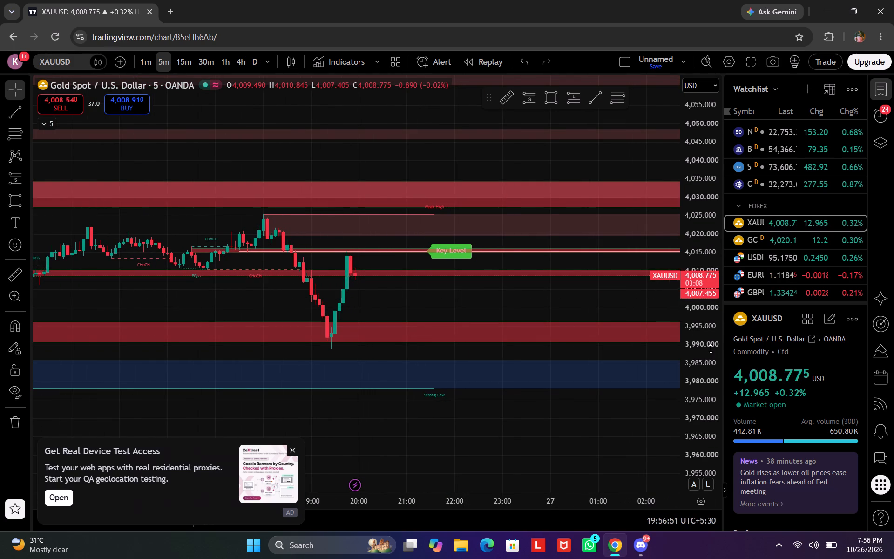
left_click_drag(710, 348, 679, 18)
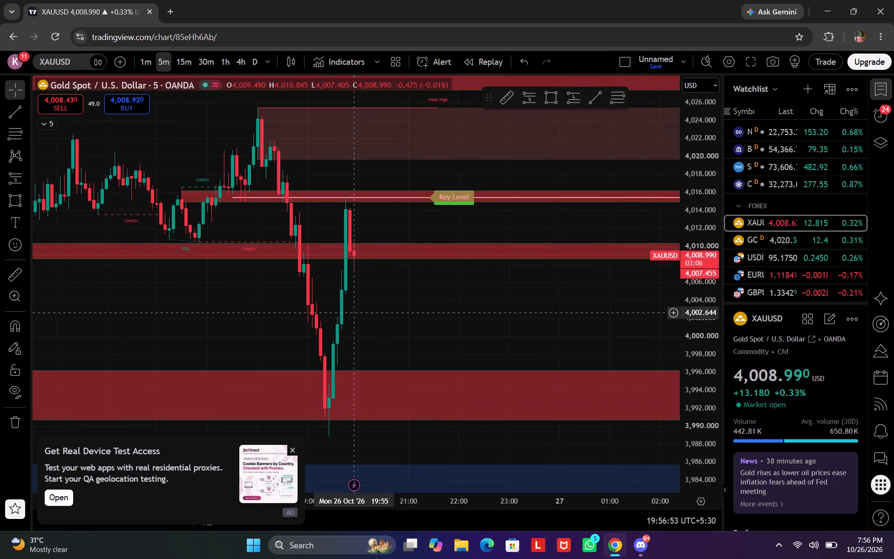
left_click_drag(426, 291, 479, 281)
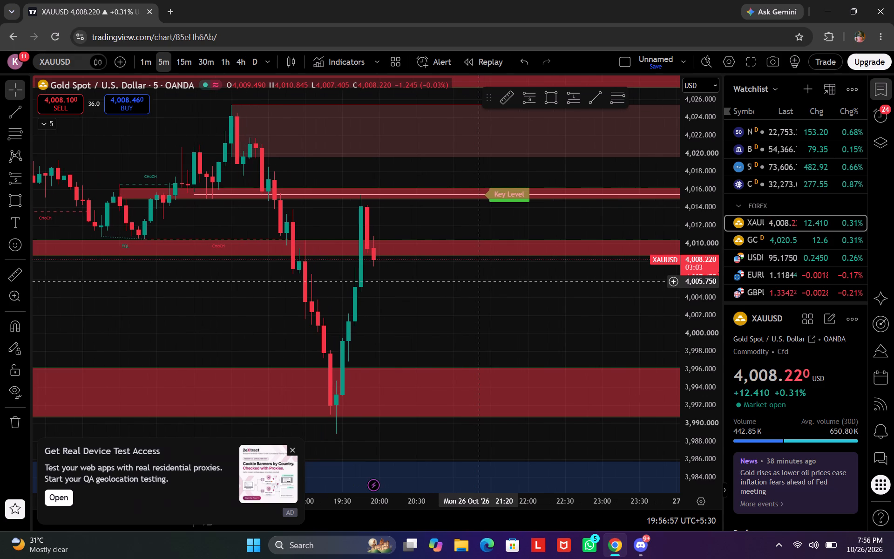
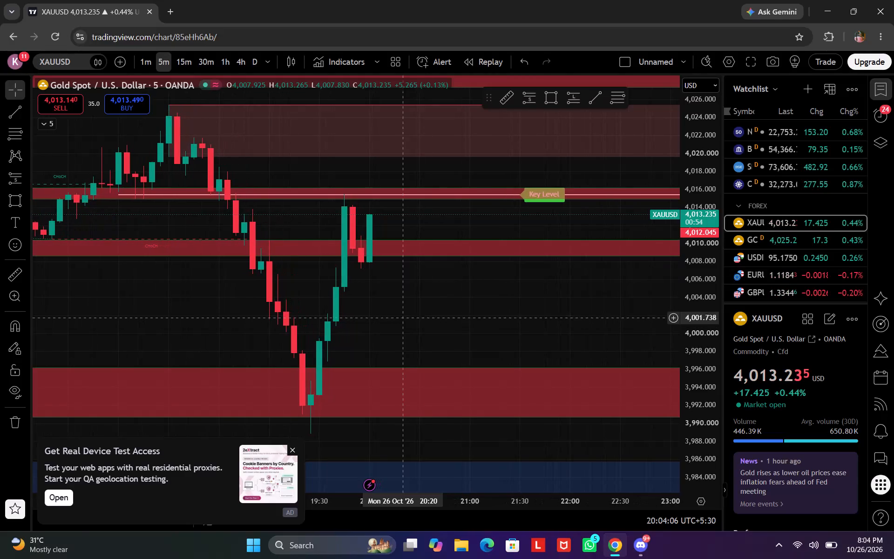
Switch the XAUUSD chart to the 1-minute timeframe and examine the price action just below the key level.
left_click(693, 193)
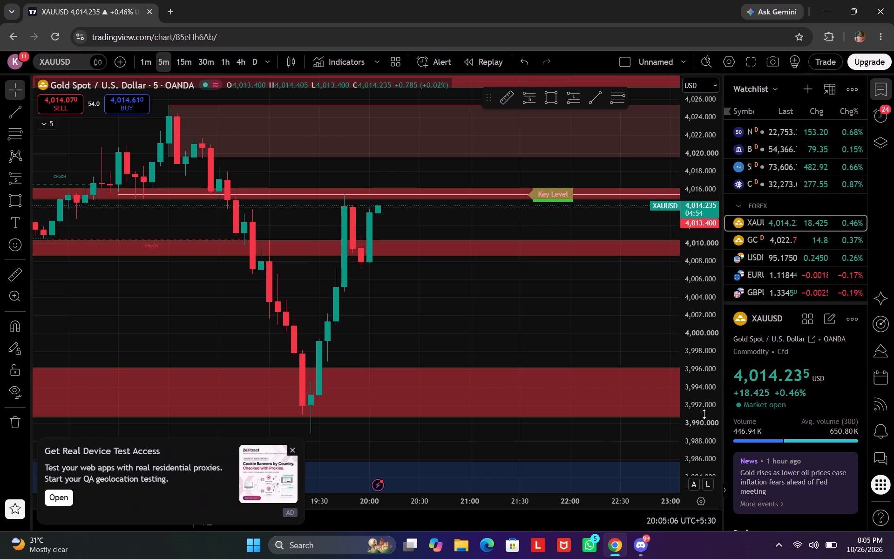
left_click_drag(704, 414, 675, 322)
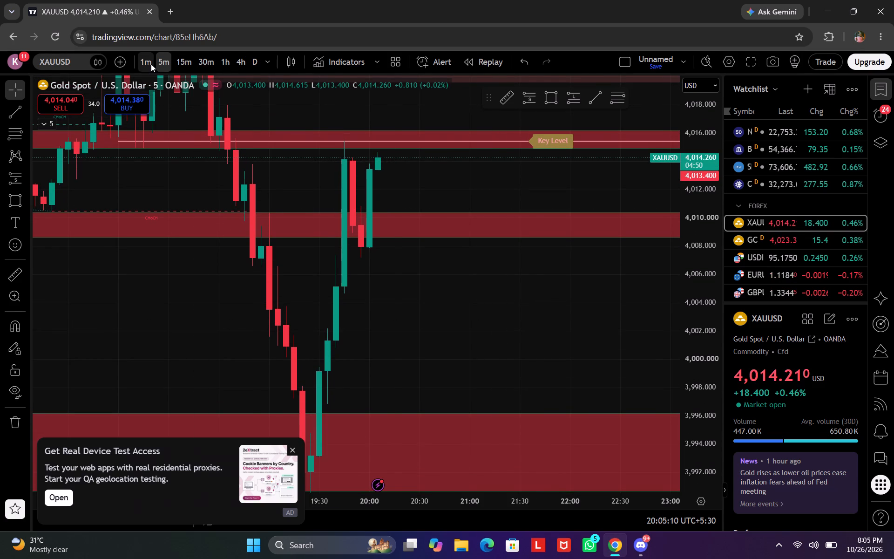
left_click(151, 63)
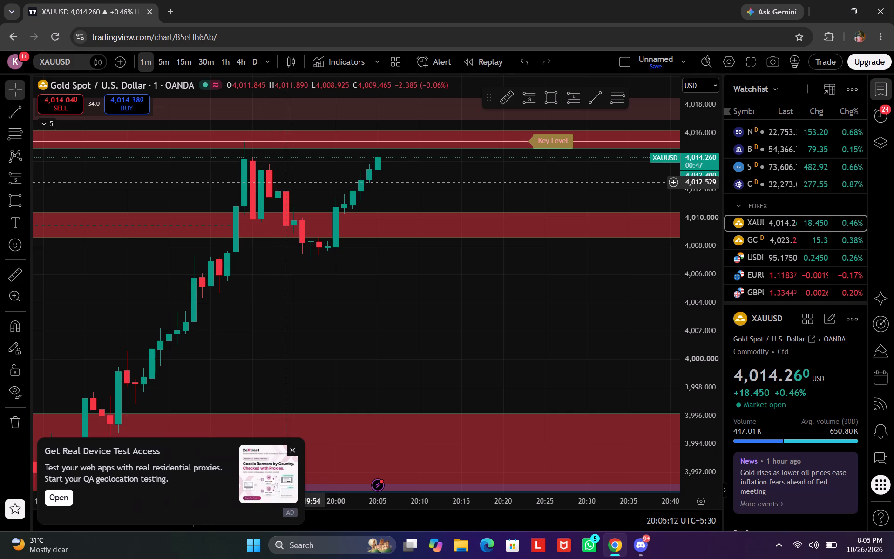
left_click_drag(288, 182, 265, 293)
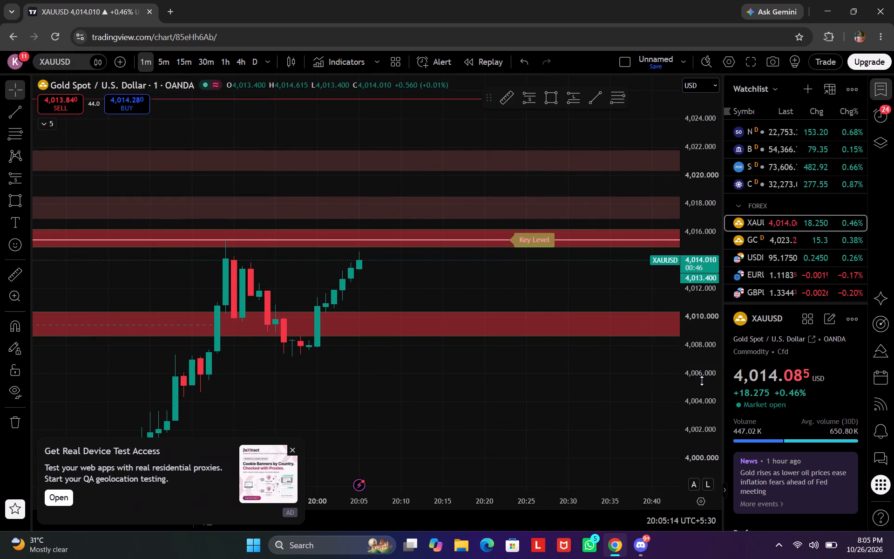
left_click_drag(703, 382, 677, 285)
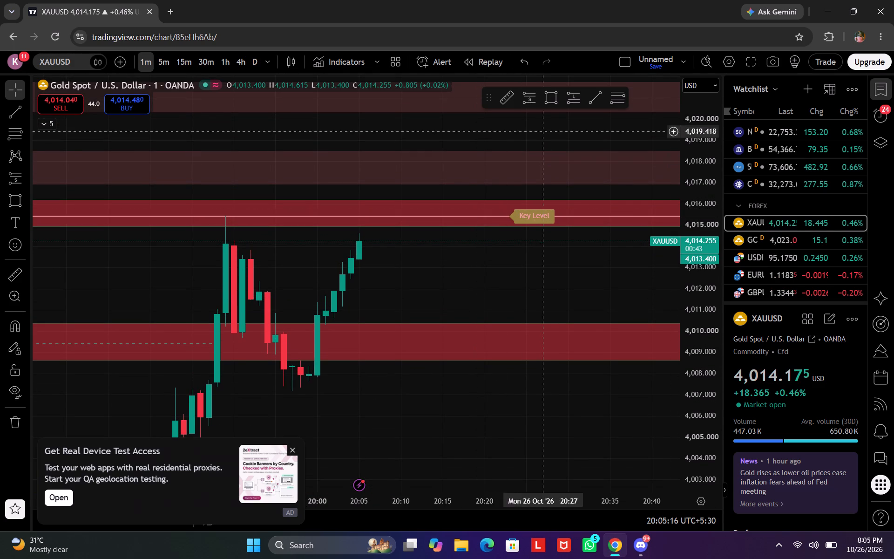
Place a short position at the latest 1-minute candle with entry about 4,013.707 and tighten its stop to about 4,016.480.
left_click(528, 99)
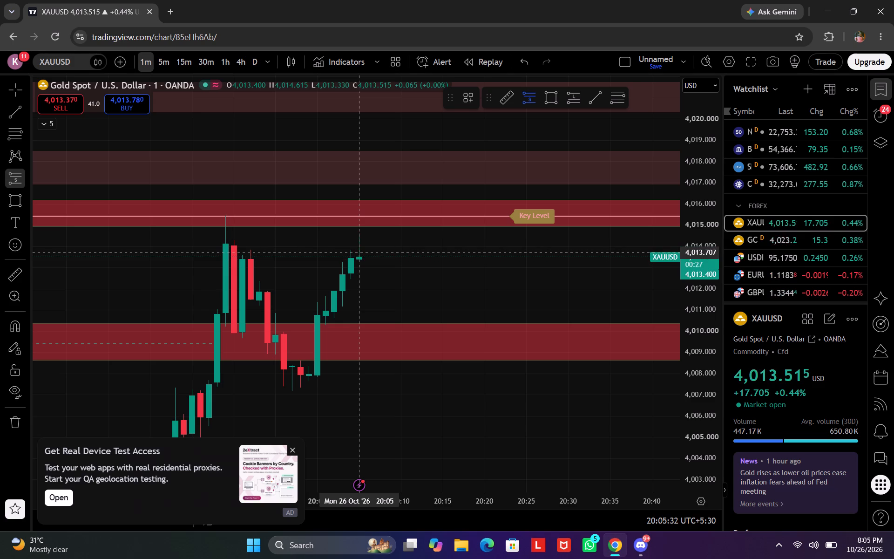
left_click(360, 252)
left_click(322, 249)
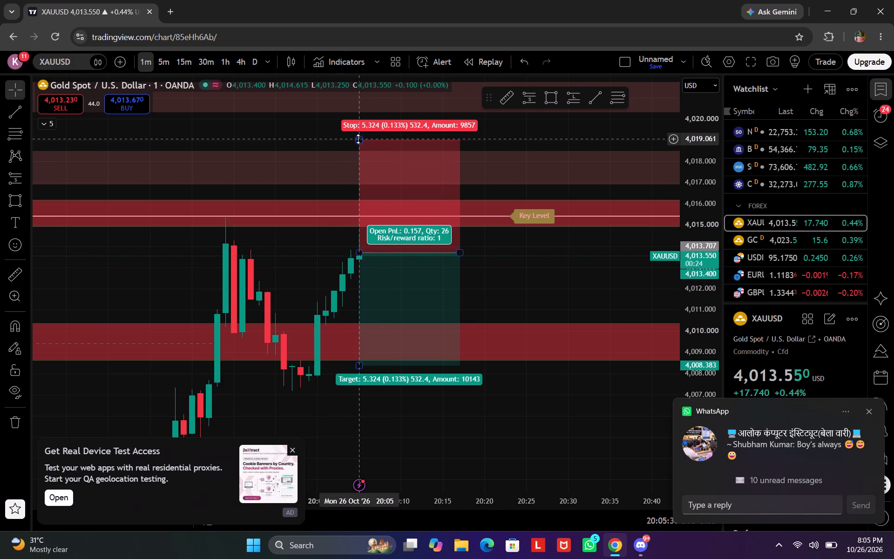
left_click_drag(358, 139, 381, 193)
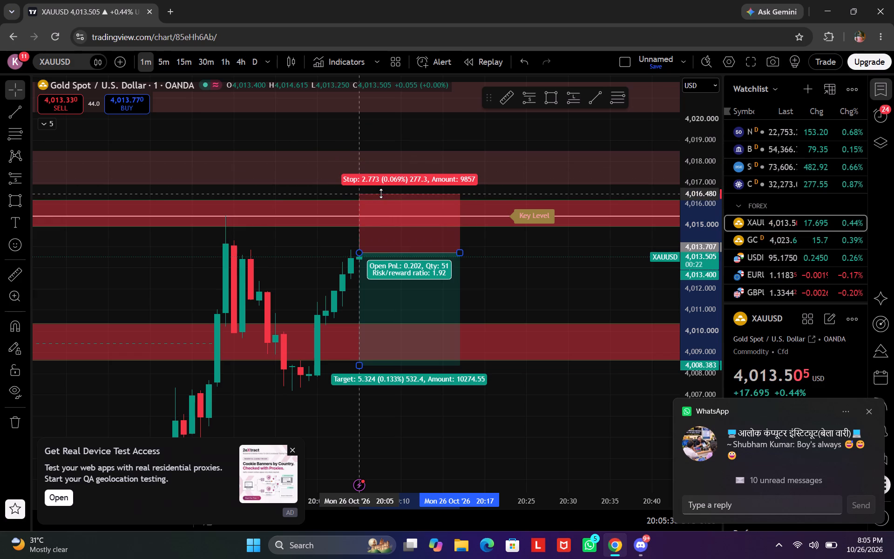
left_click_drag(381, 193, 380, 193)
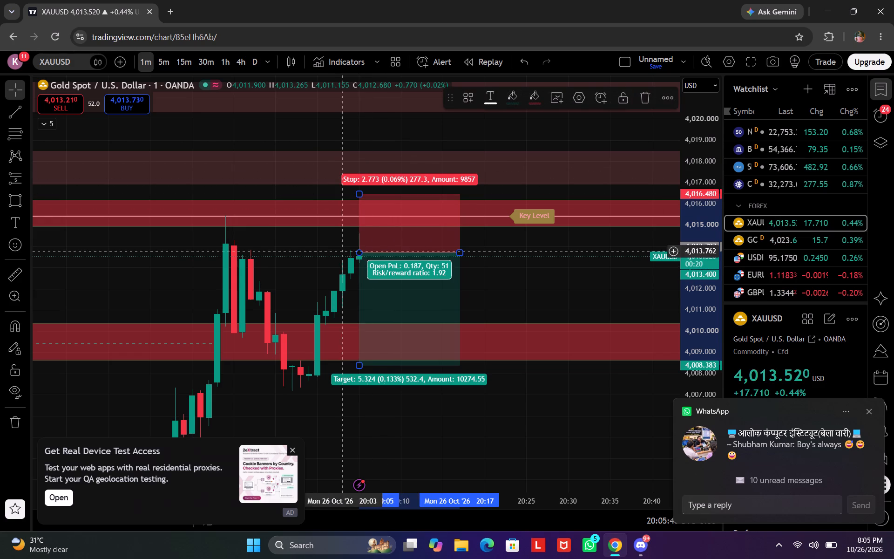
left_click(333, 265)
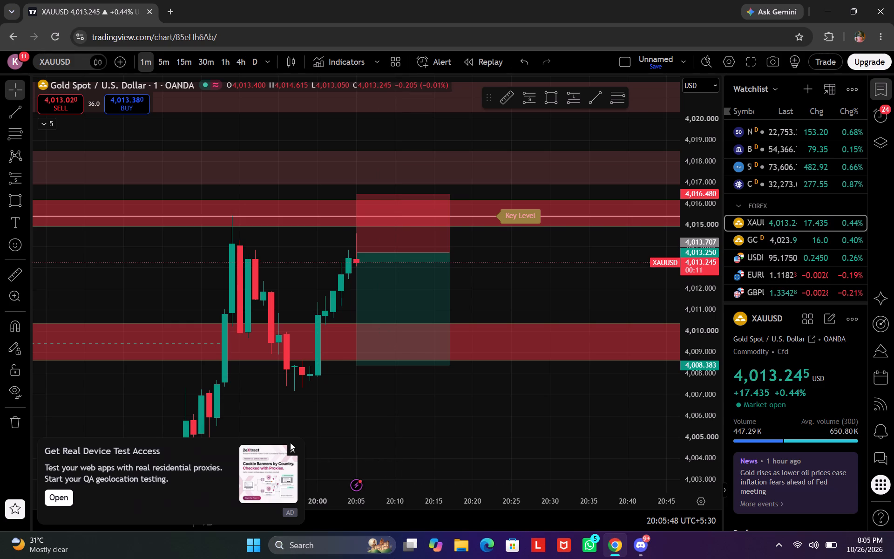
On the 5-minute timeframe, extend the short position's end time to about 21:20.
left_click(168, 59)
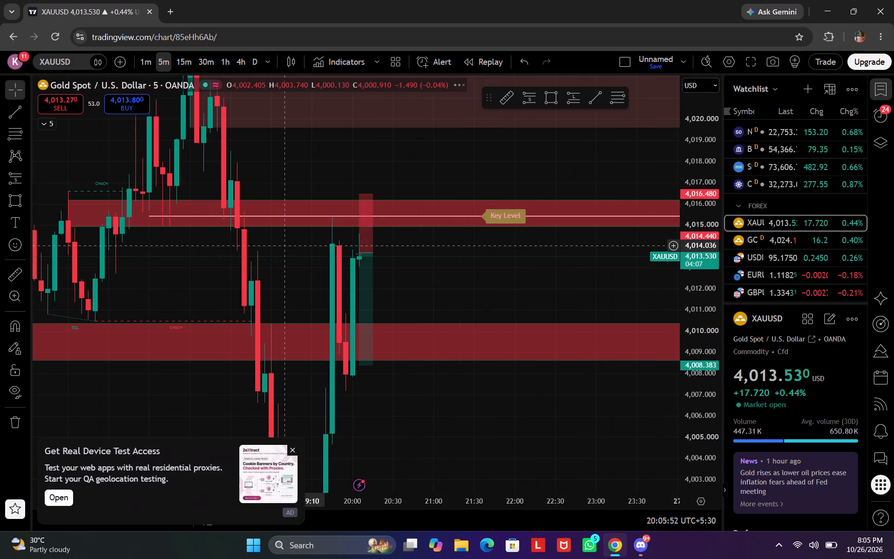
left_click_drag(373, 254, 394, 254)
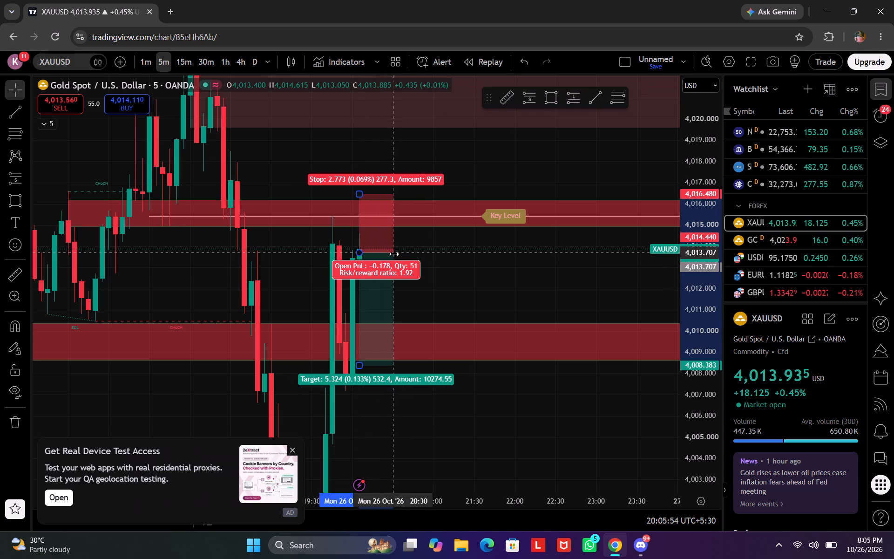
left_click_drag(394, 254, 459, 251)
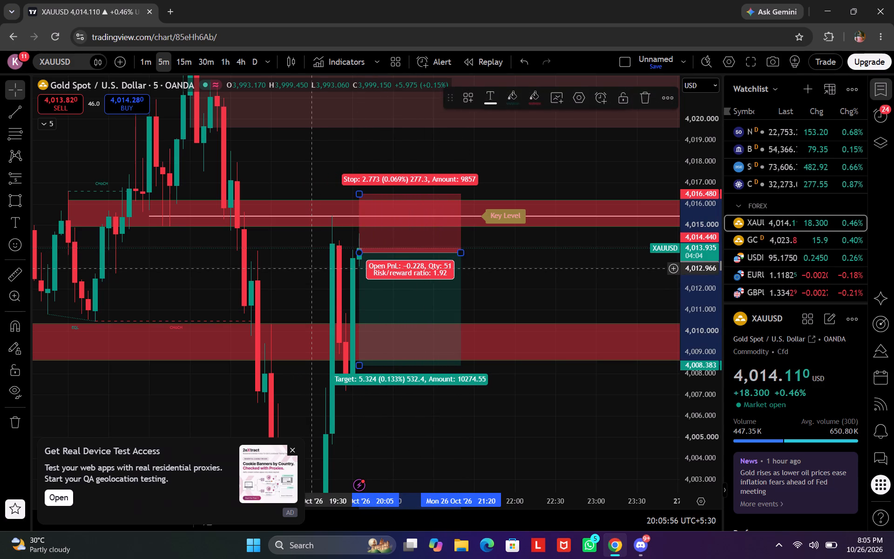
Extend the target of the new short position on the 5-minute chart down to 4,001.132.
left_click_drag(312, 268, 318, 261)
left_click_drag(318, 261, 304, 151)
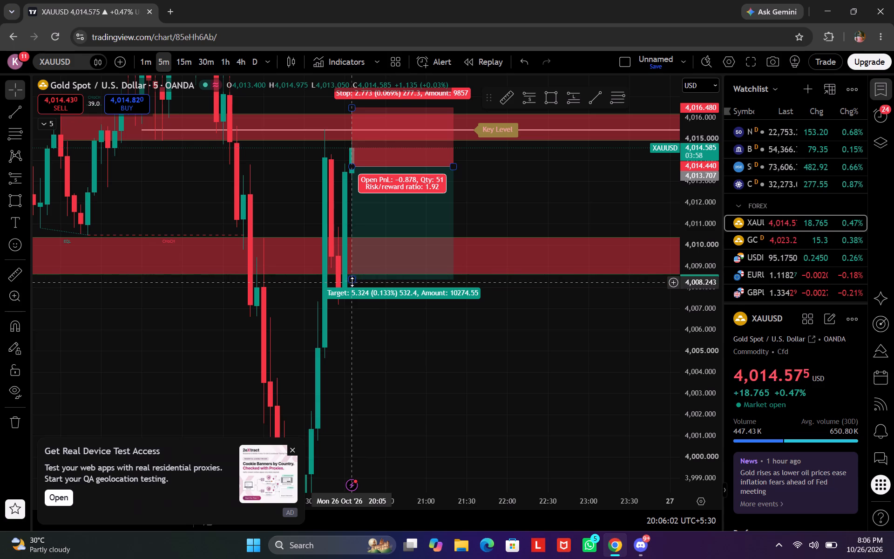
left_click_drag(352, 282, 363, 433)
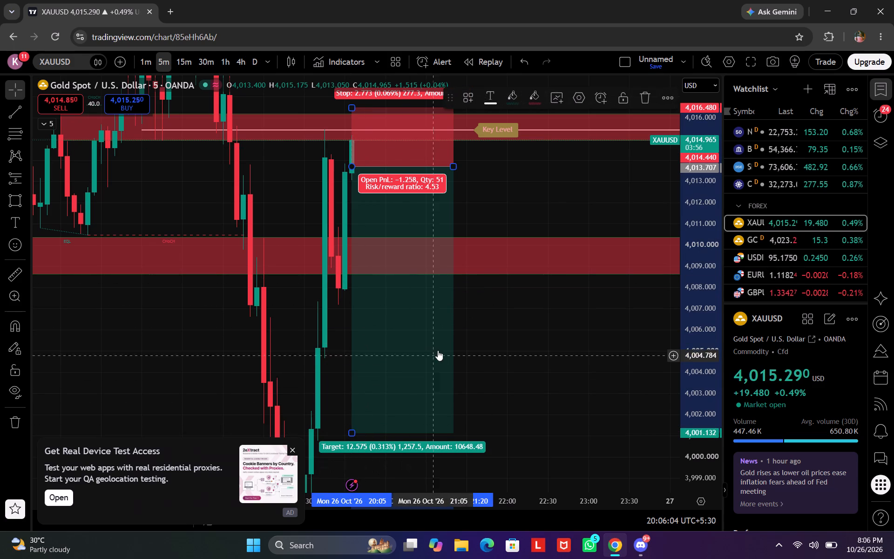
left_click_drag(498, 351, 577, 306)
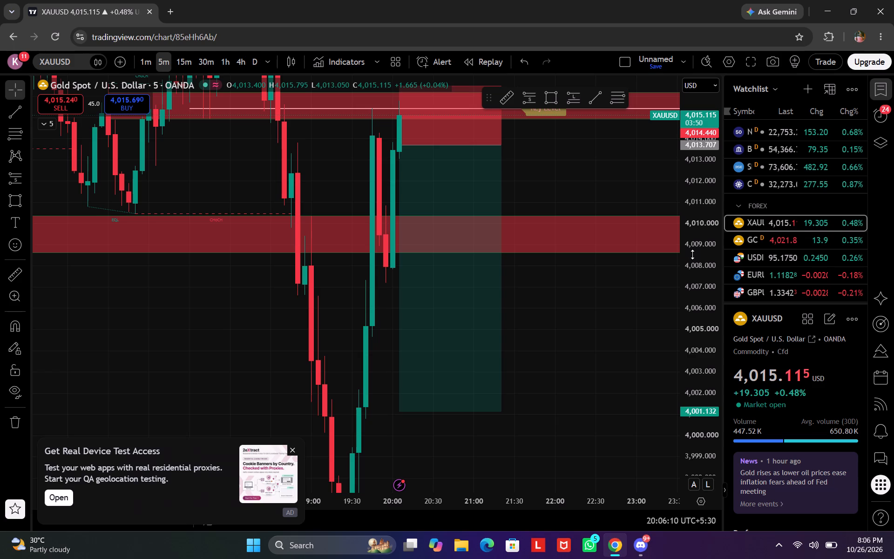
left_click_drag(692, 239, 697, 336)
left_click_drag(692, 273, 692, 327)
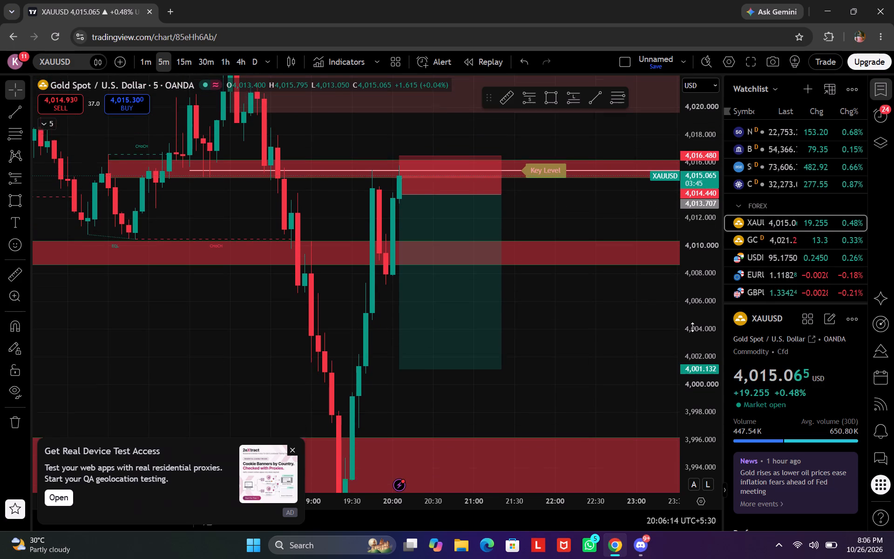
Extend the short position's target down to about 3,997.163, just above the lowest red zone.
left_click_drag(692, 327, 693, 331)
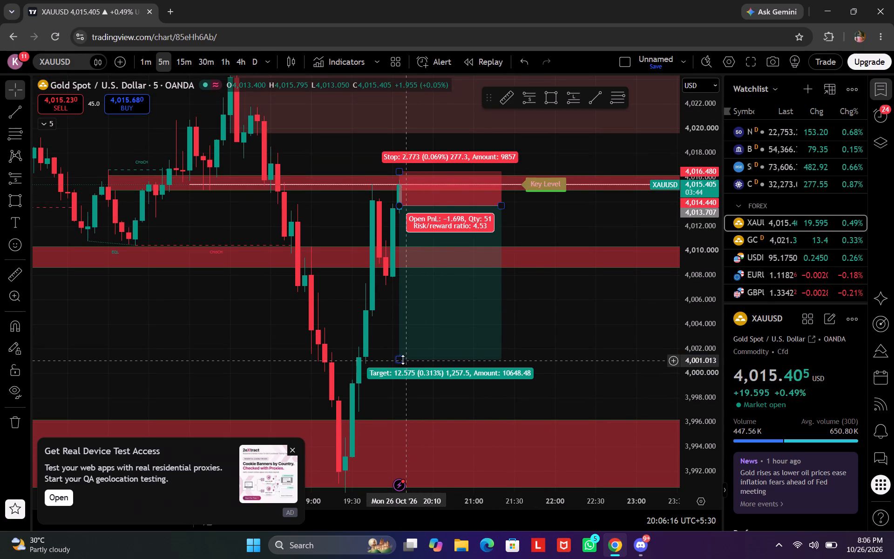
left_click_drag(401, 360, 410, 419)
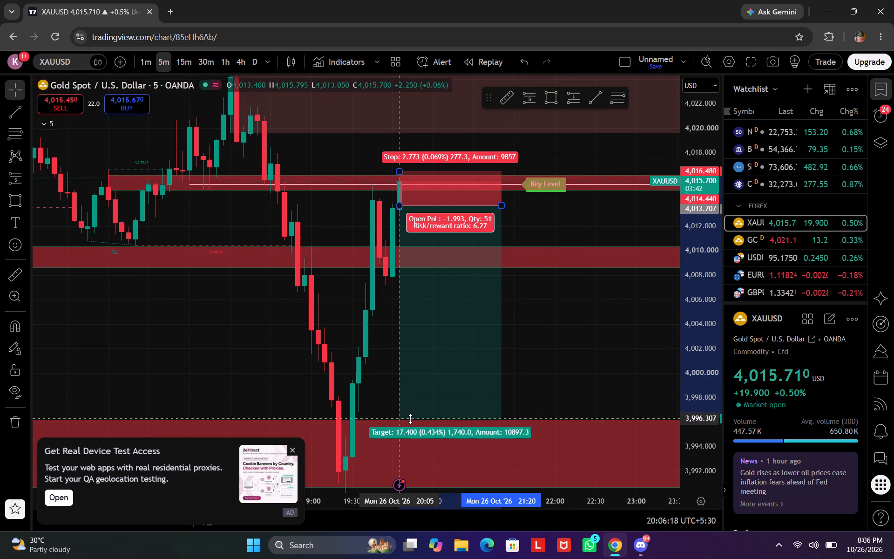
left_click_drag(410, 419, 416, 408)
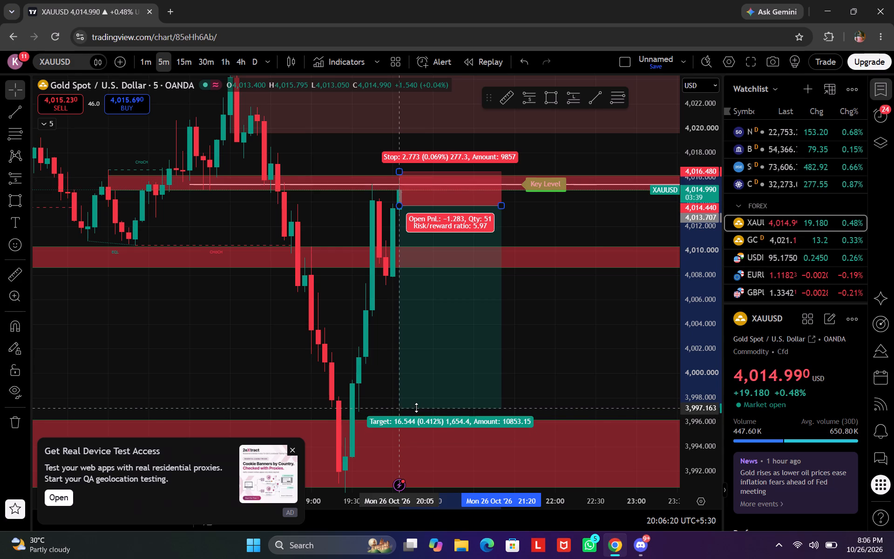
left_click_drag(416, 408, 416, 408)
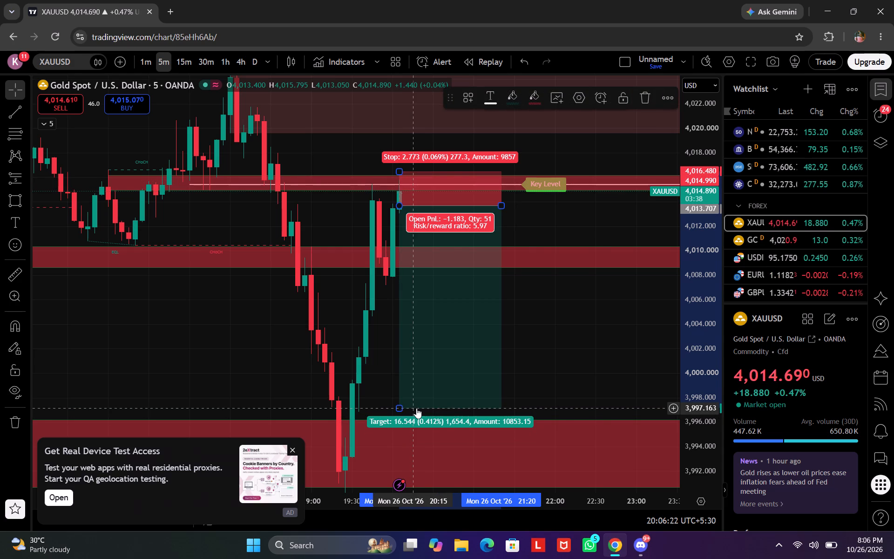
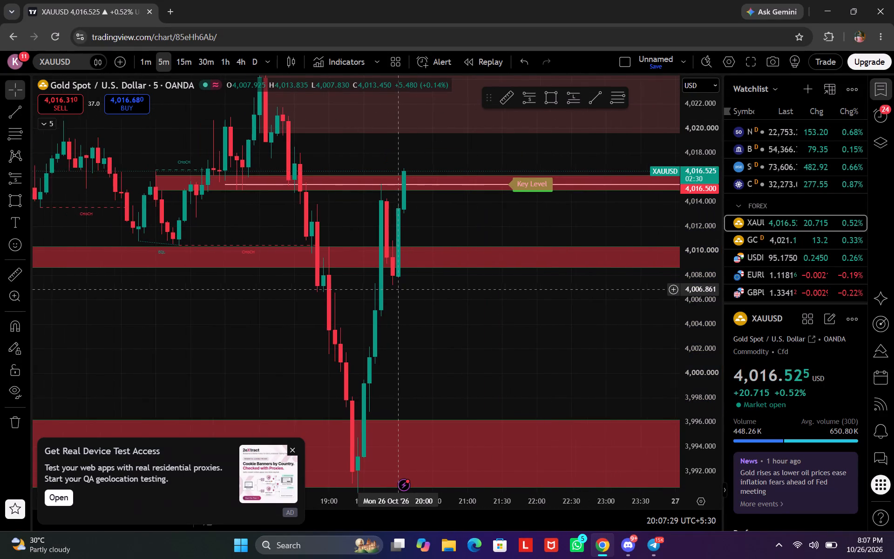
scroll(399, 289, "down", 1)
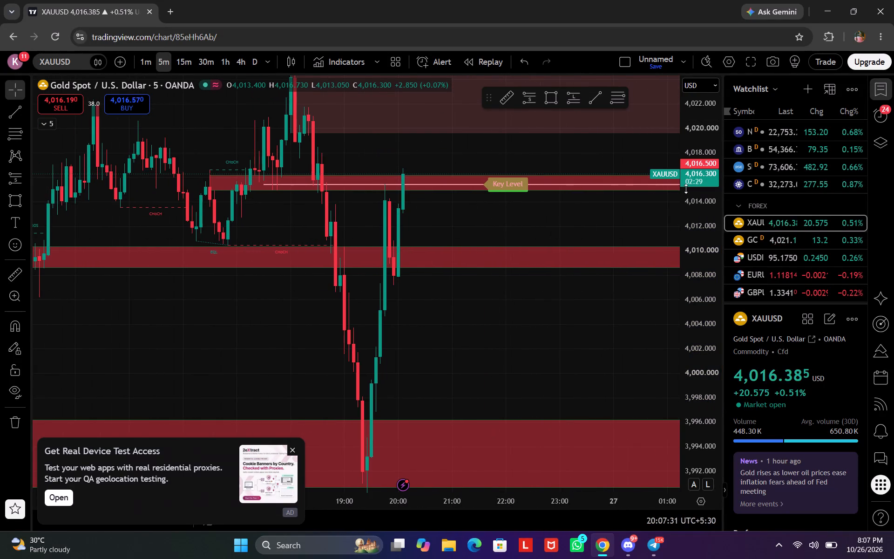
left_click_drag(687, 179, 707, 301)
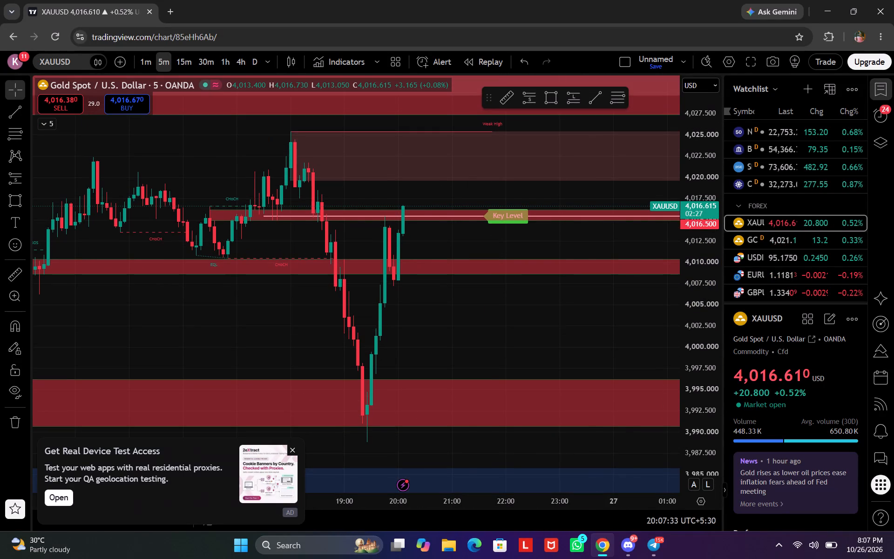
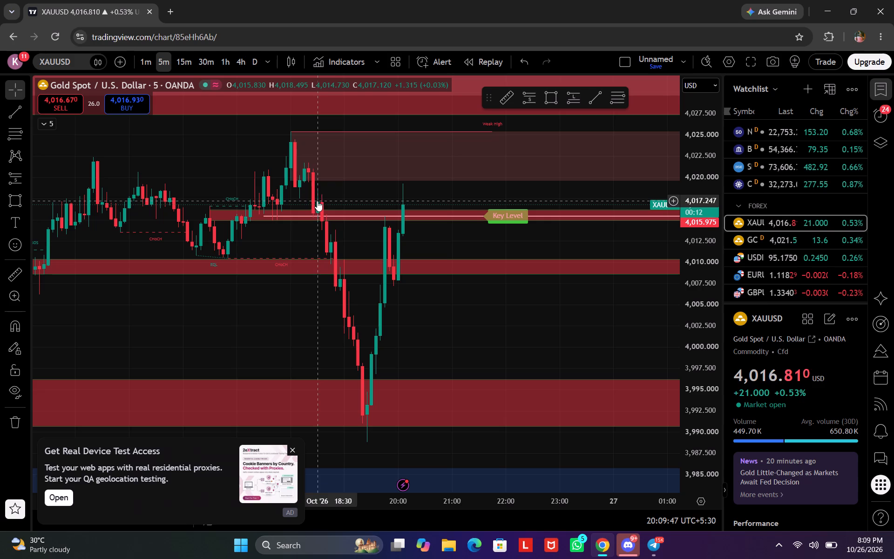
Check the XAUUSD price action around the key level on the 1-minute timeframe, then return to the 5-minute chart.
left_click(144, 58)
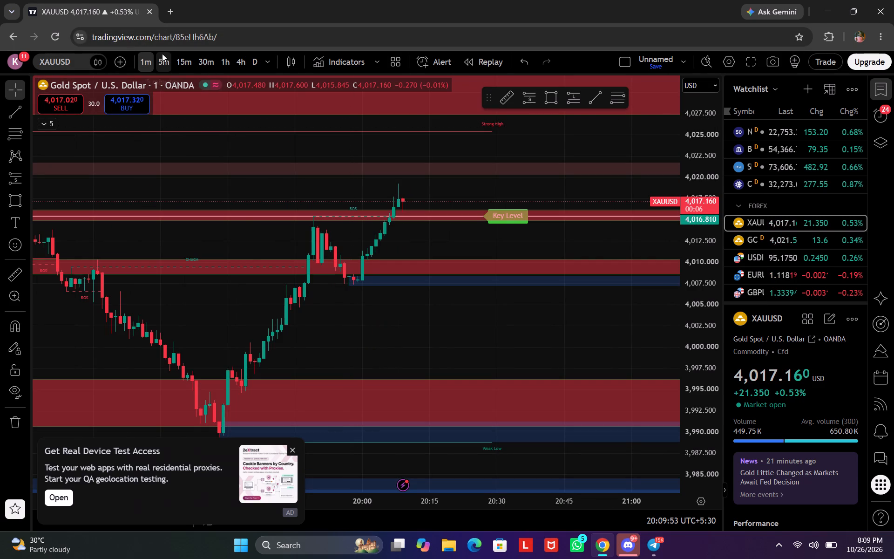
left_click(162, 54)
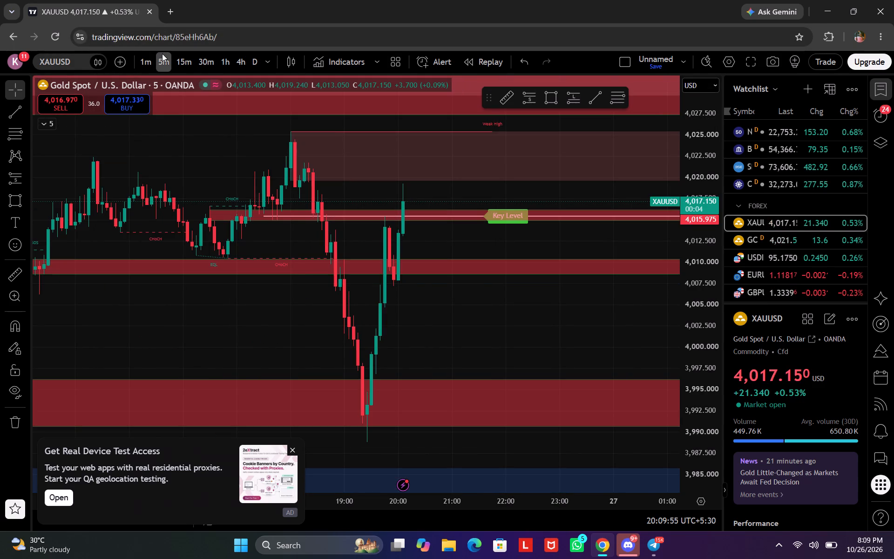
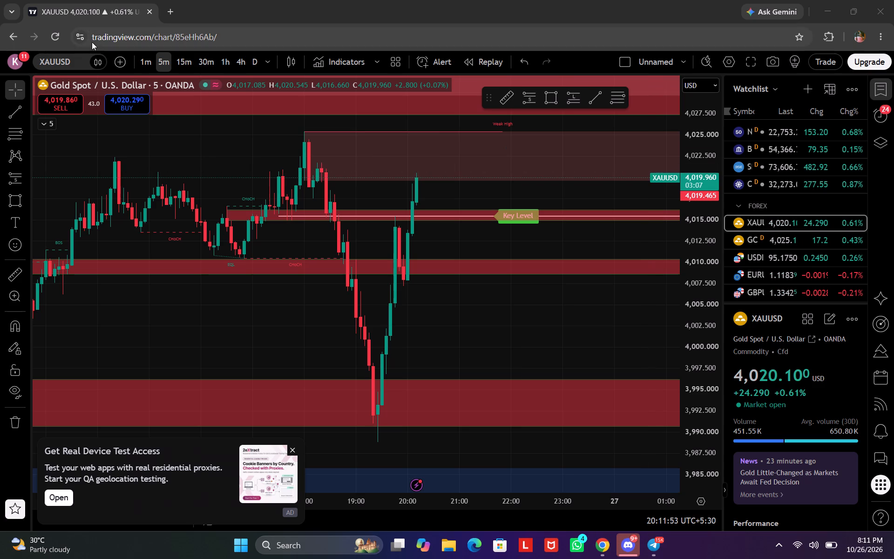
Expand the chart's indicator list and make the Vol - Ticks volume indicator visible on the 5-minute XAUUSD chart.
left_click(54, 120)
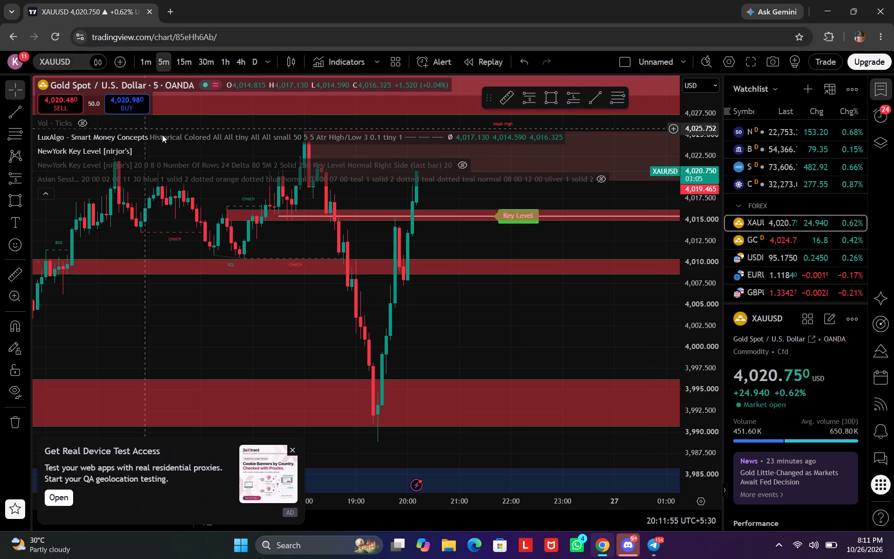
left_click(79, 123)
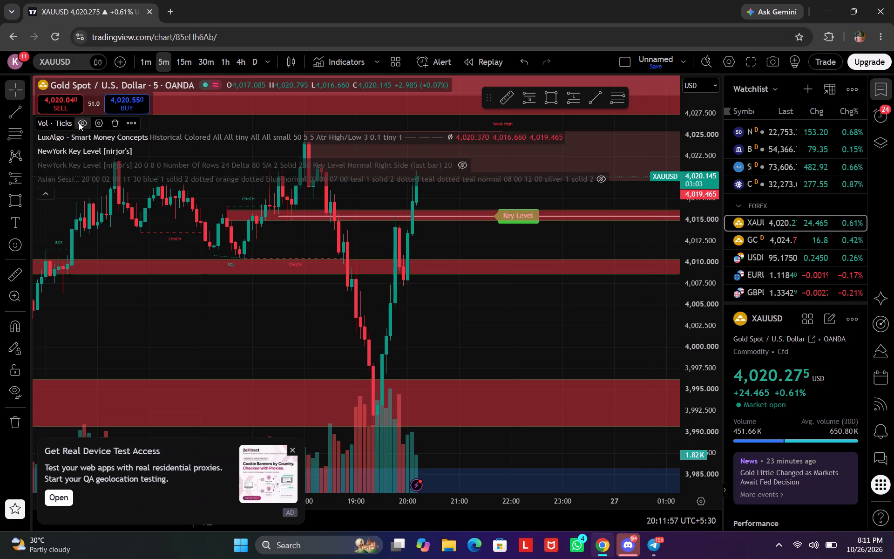
left_click(190, 316)
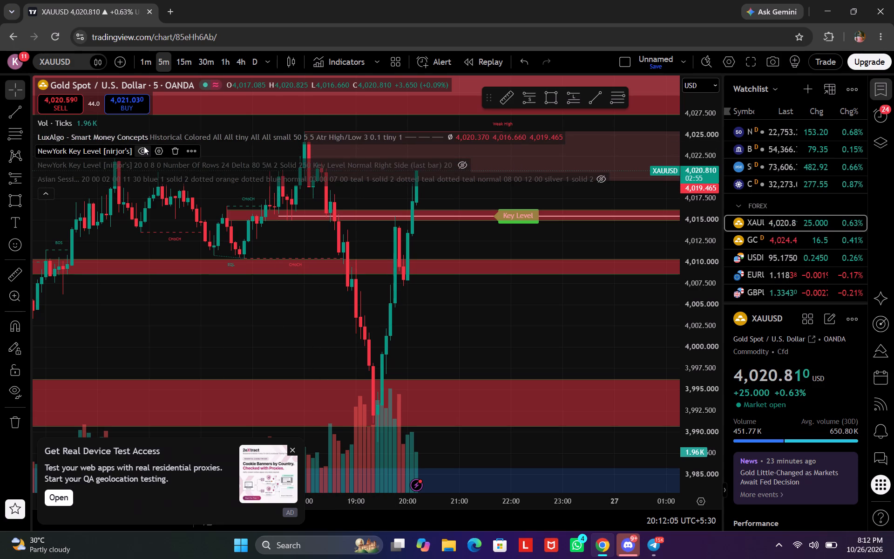
Hide the visible NewYork Key Level [nirjor's] indicator and show the Asian Session indicator with its session boxes on the chart.
left_click(144, 146)
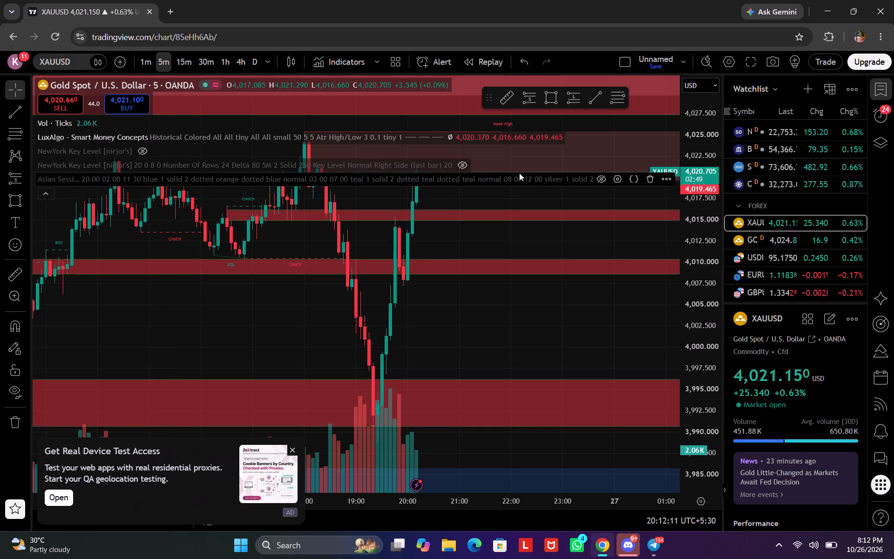
left_click(601, 176)
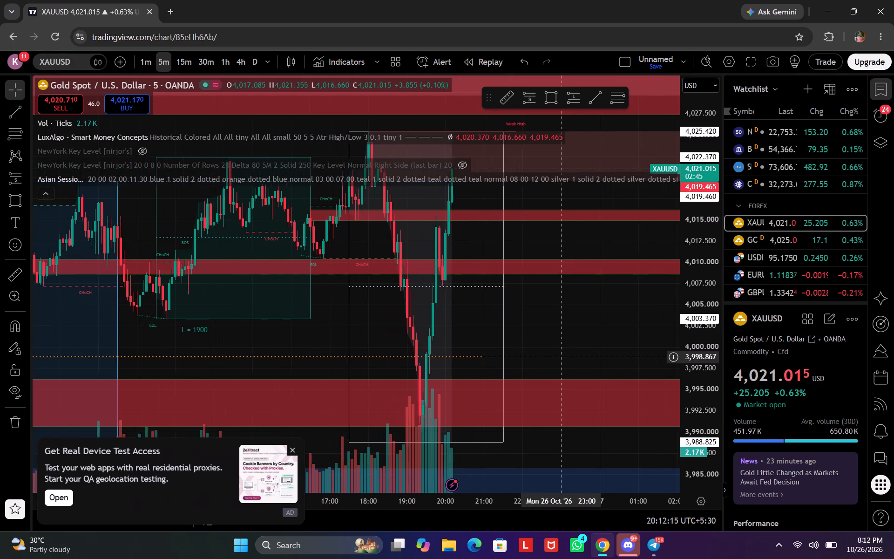
left_click_drag(698, 275, 708, 377)
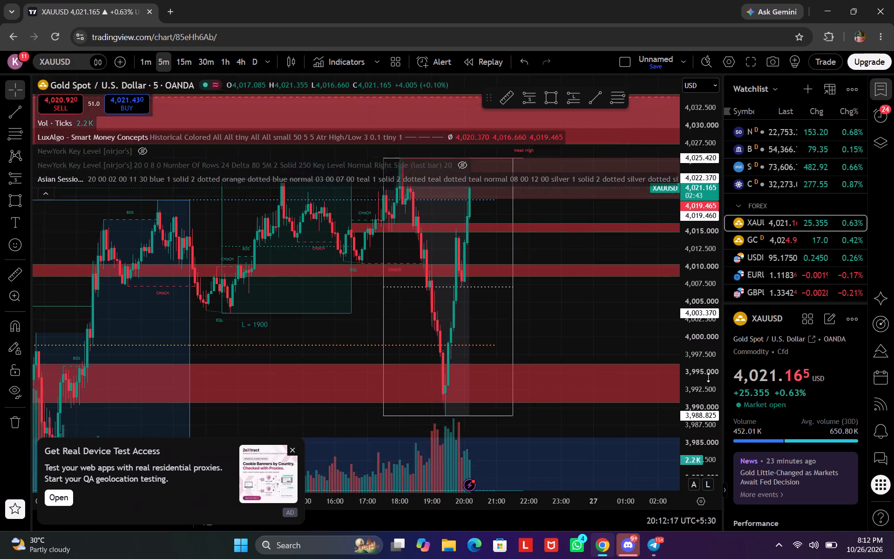
left_click_drag(708, 377, 713, 408)
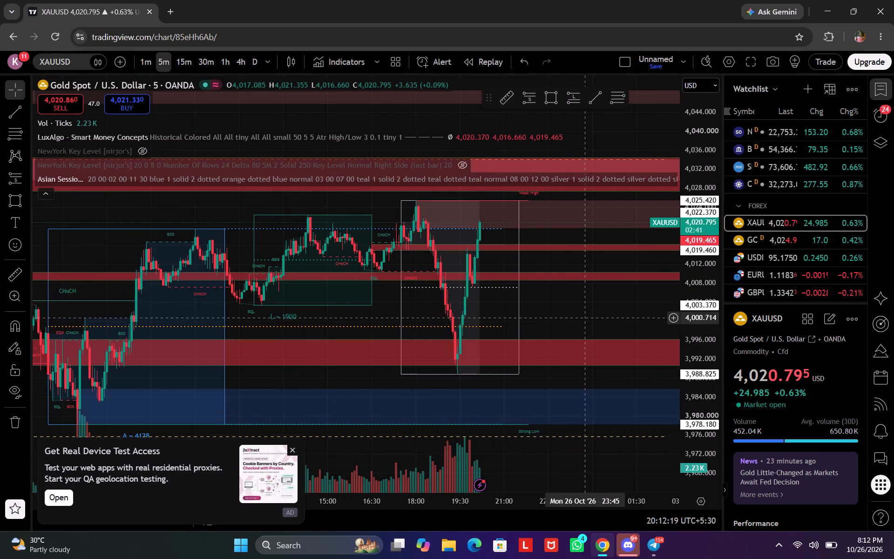